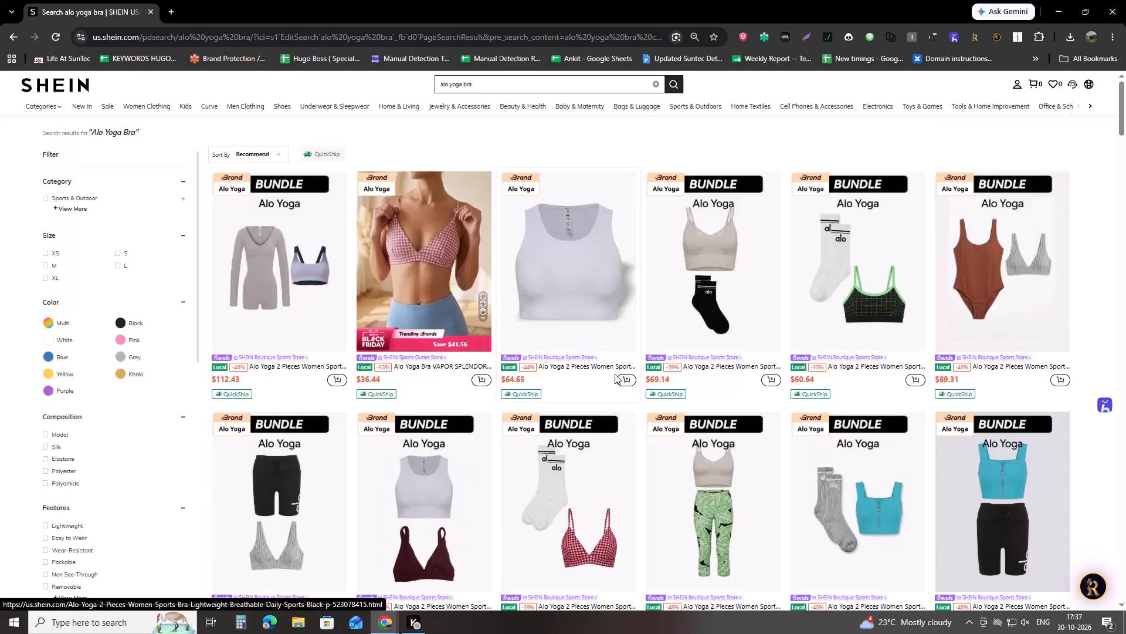
Look through the SHEIN search results for "alo yoga bra".
scroll(614, 384, "down", 20)
scroll(614, 384, "down", 1)
scroll(612, 385, "up", 14)
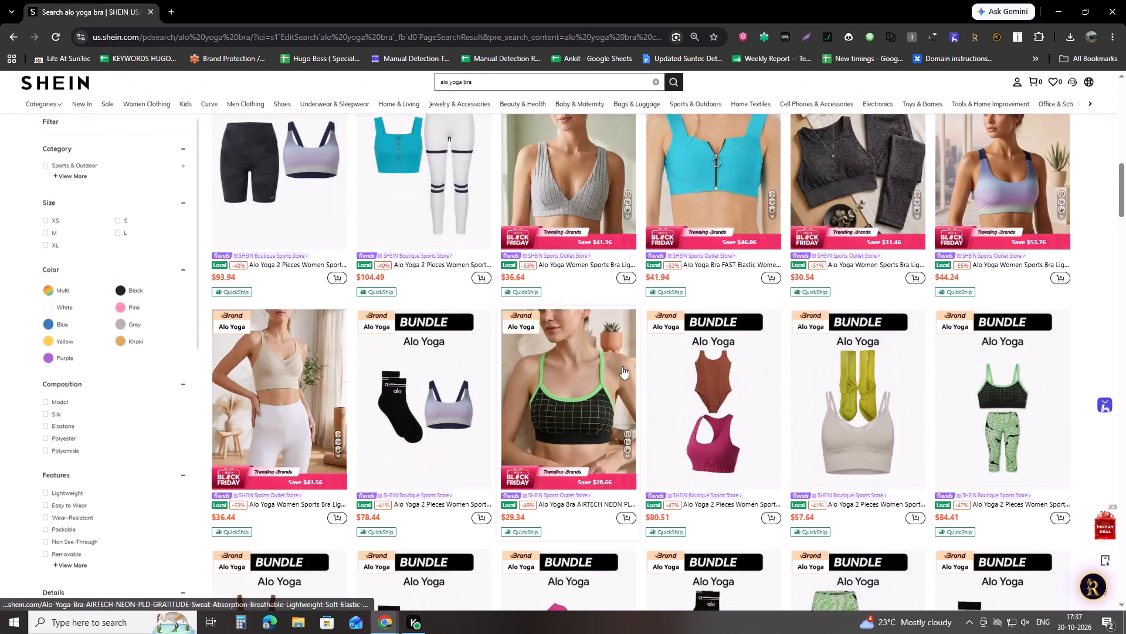
scroll(622, 366, "up", 14)
scroll(622, 366, "down", 12)
scroll(681, 356, "up", 20)
scroll(681, 356, "up", 1)
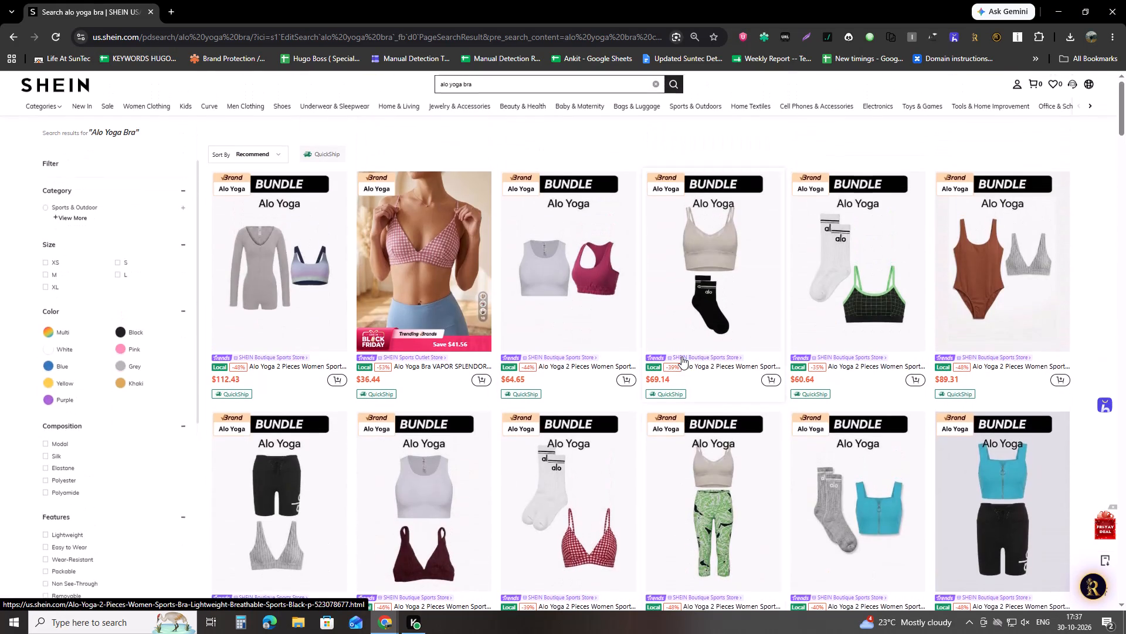
scroll(681, 356, "up", 3)
scroll(618, 466, "down", 16)
scroll(554, 467, "up", 1)
scroll(554, 467, "down", 20)
scroll(554, 467, "down", 3)
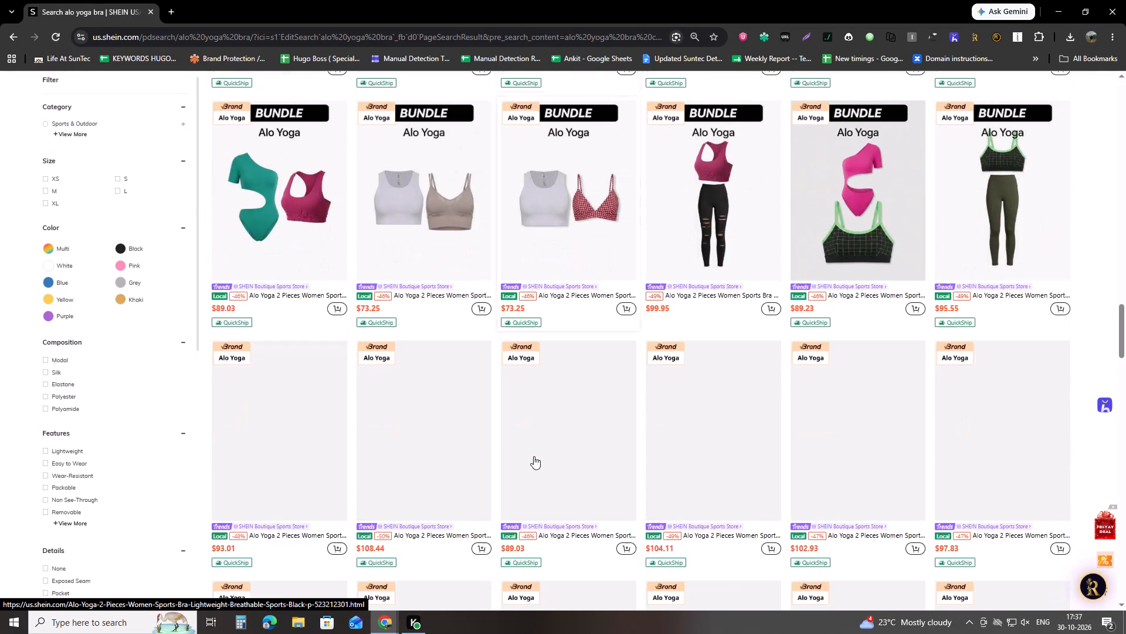
scroll(706, 501, "up", 8)
Open the Galaxy Grabber extractor and teach it the next-page arrow in the results pagination as the NEXT button.
left_click(1087, 593)
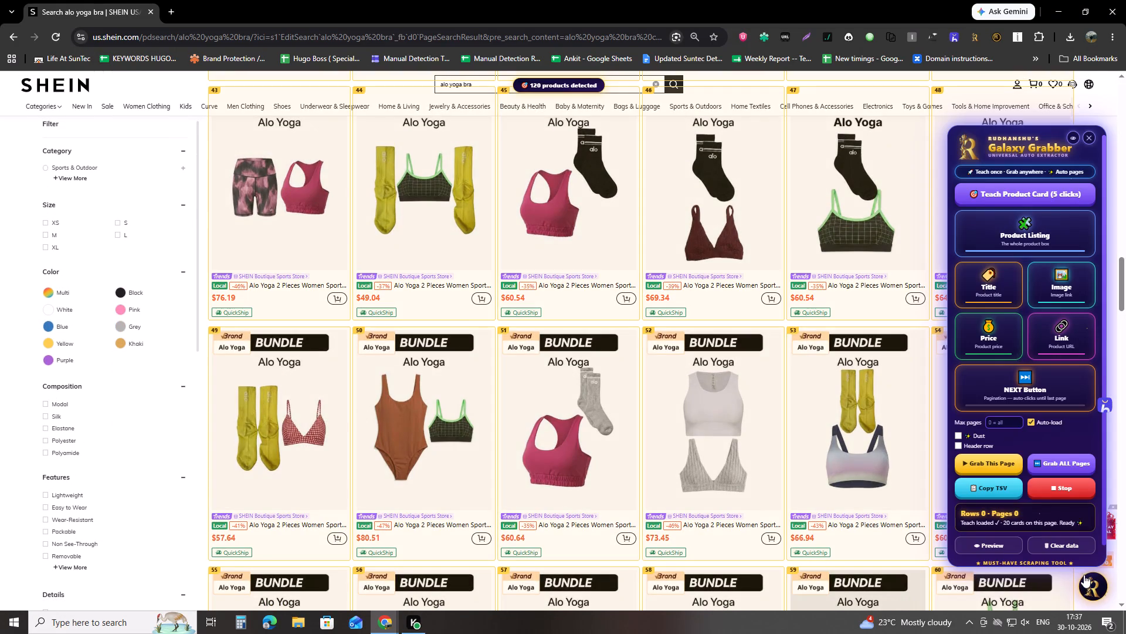
scroll(508, 357, "up", 12)
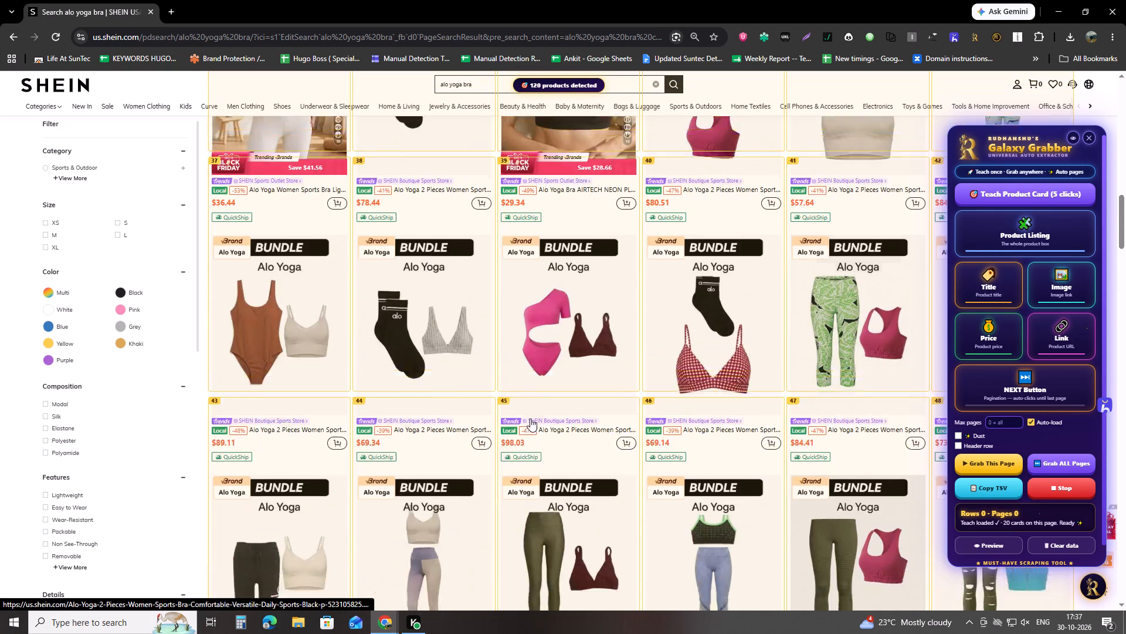
scroll(530, 419, "up", 6)
scroll(541, 446, "up", 20)
scroll(541, 446, "up", 1)
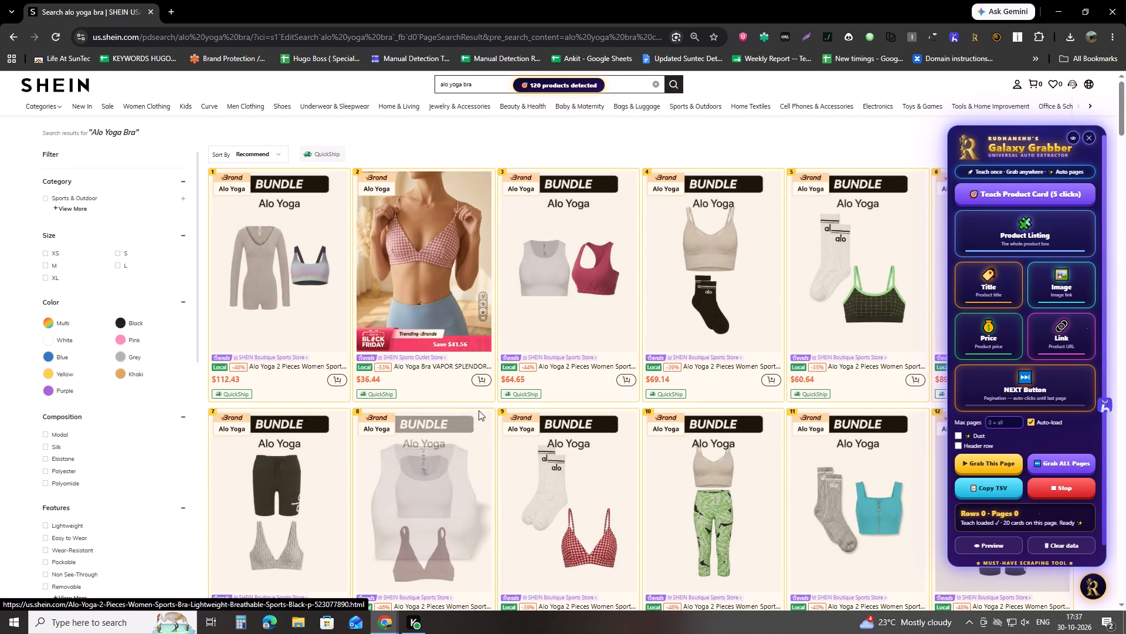
scroll(894, 423, "down", 11)
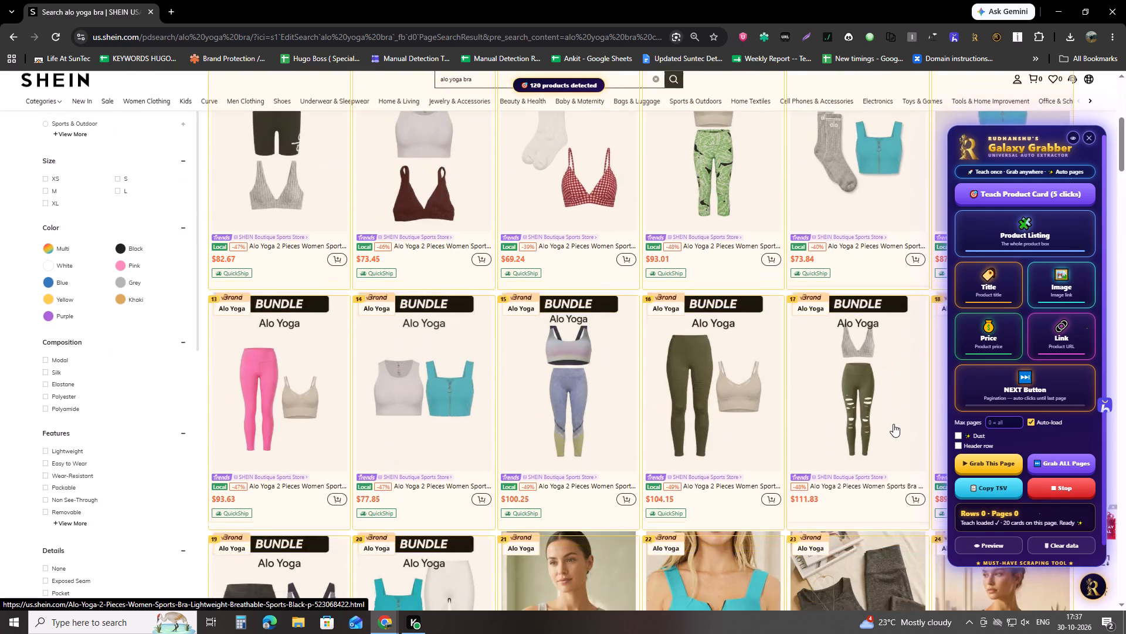
scroll(893, 424, "down", 20)
scroll(893, 424, "down", 4)
scroll(850, 461, "down", 14)
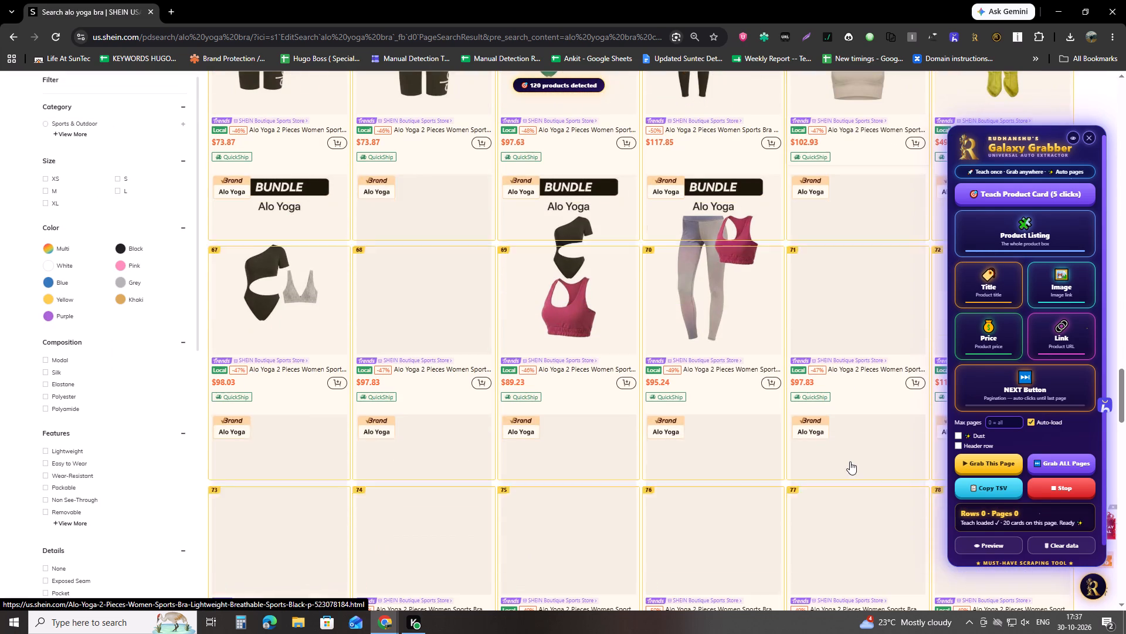
scroll(825, 454, "up", 6)
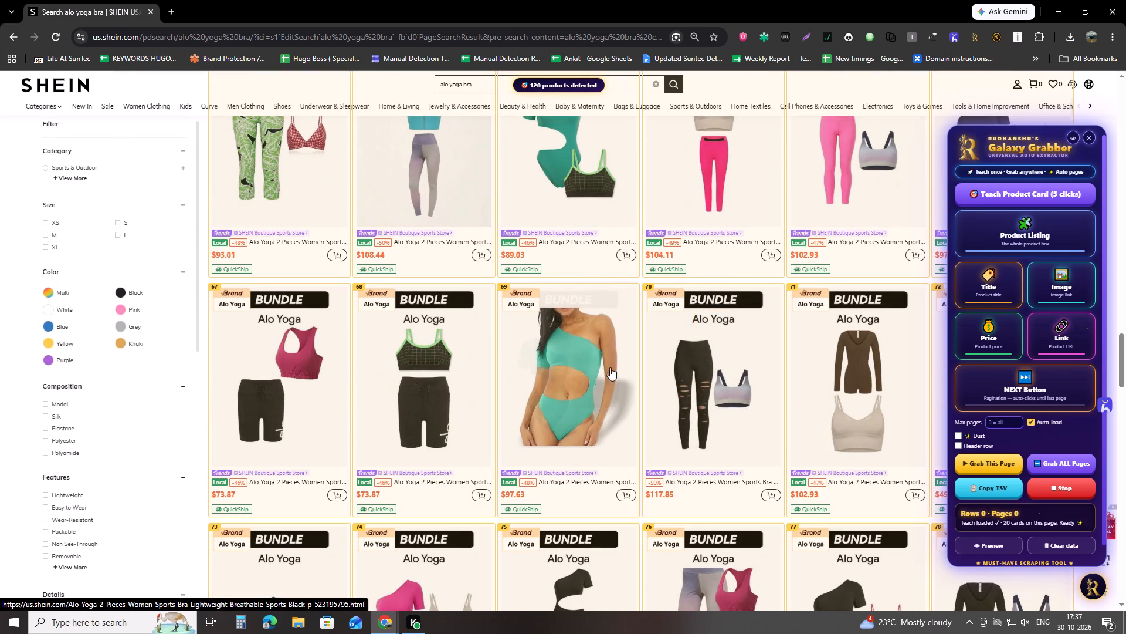
scroll(903, 321, "down", 6)
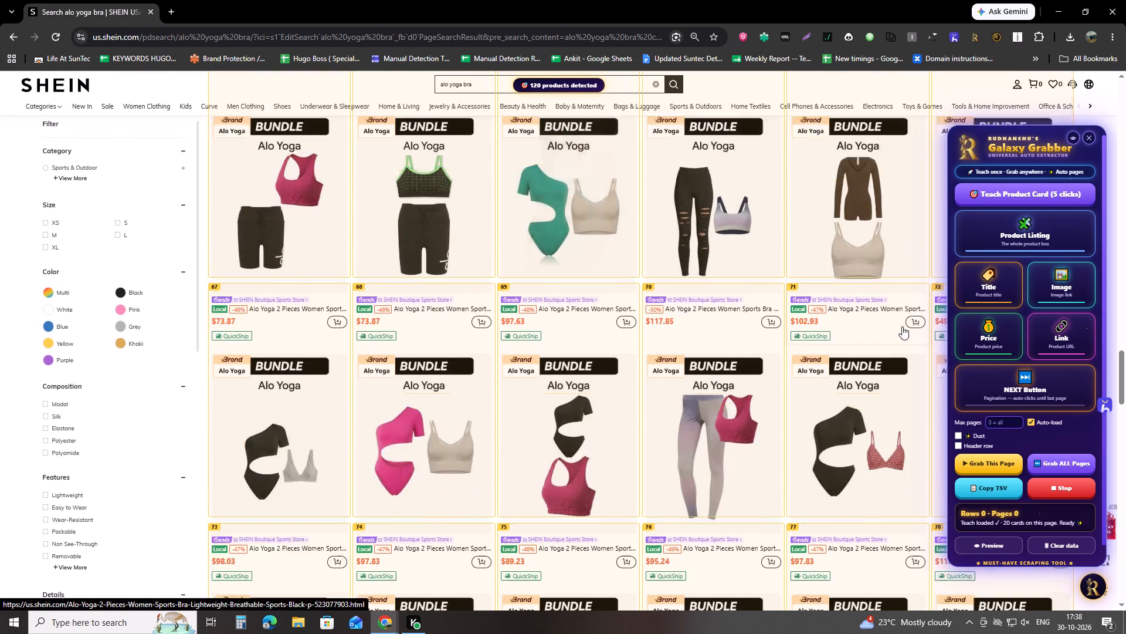
scroll(902, 326, "down", 20)
scroll(836, 451, "down", 16)
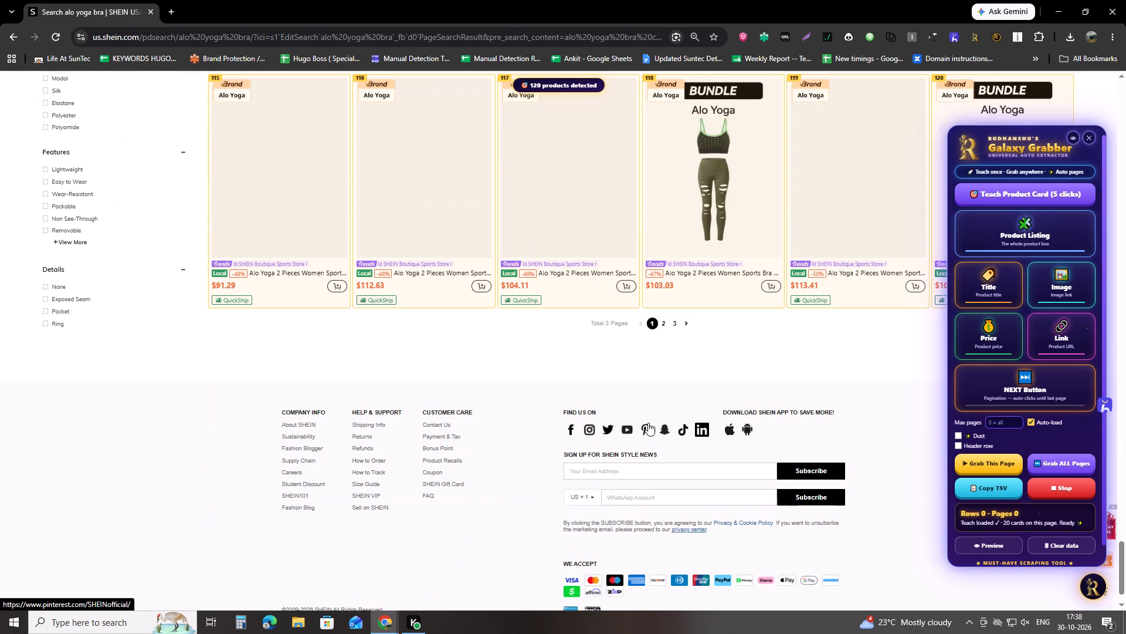
left_click(1019, 382)
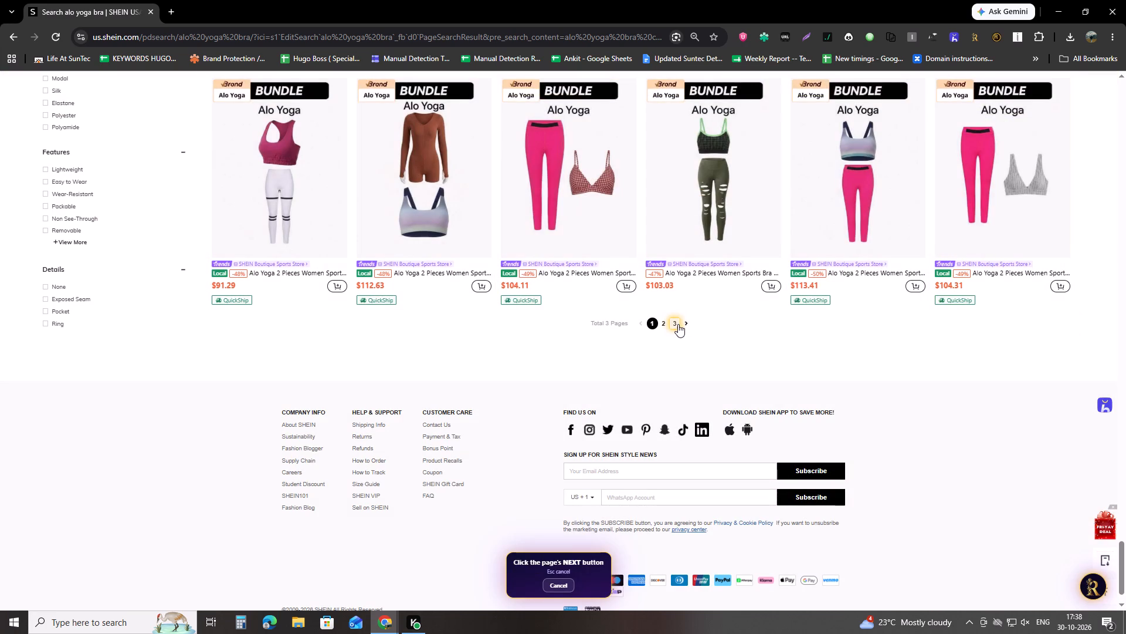
left_click(681, 325)
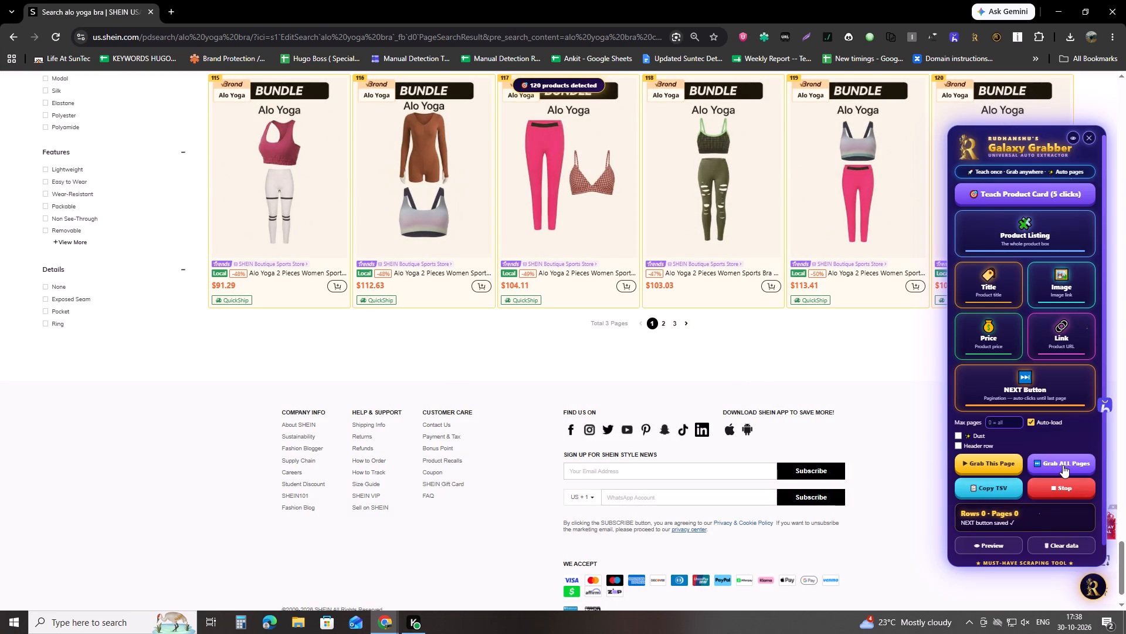
Grab the products from all result pages and copy the extracted rows as TSV.
left_click(1063, 465)
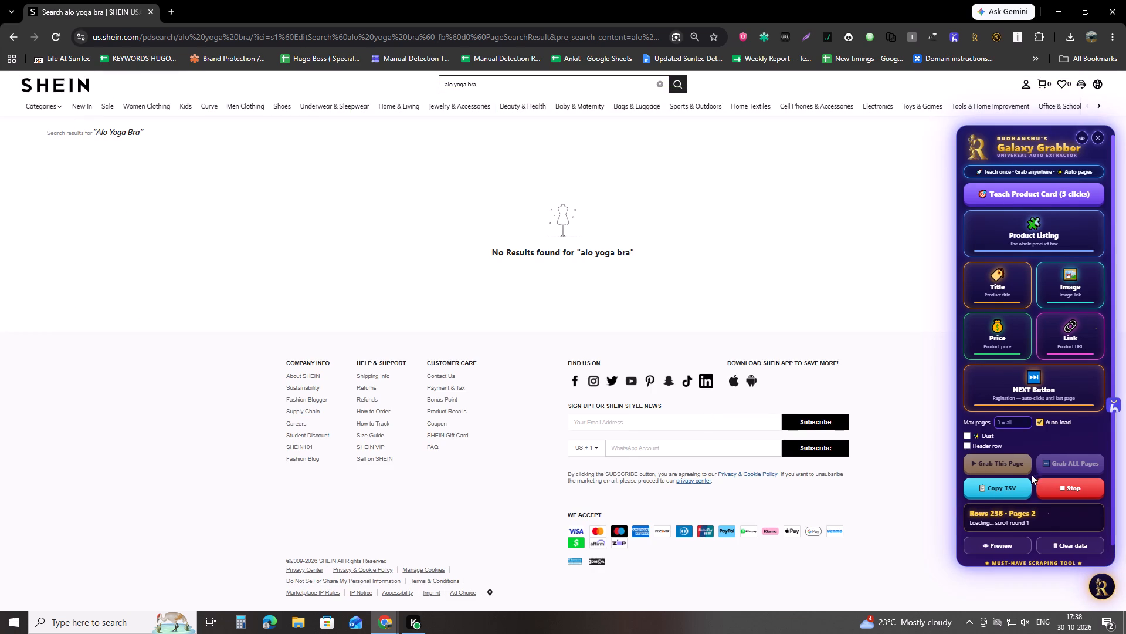
scroll(1019, 478, "down", 1)
double_click(1014, 478)
Switch to the spreadsheet containing "alo yoga shein", add a new sheet after it and name it "alo yoga bra top".
key("alt+Tab")
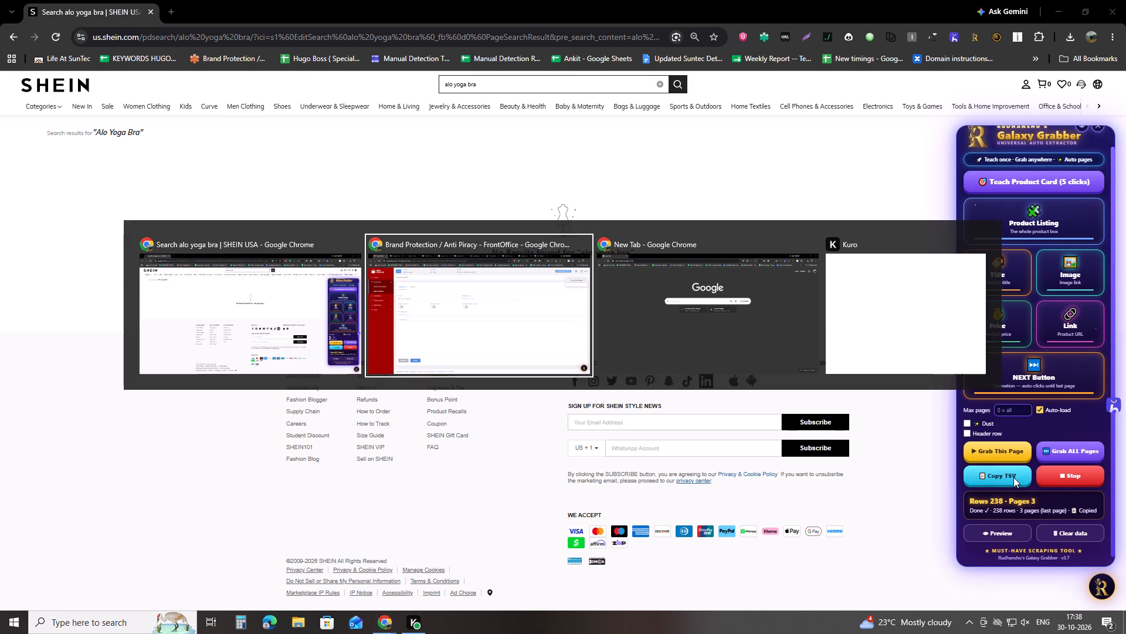
left_click(818, 0)
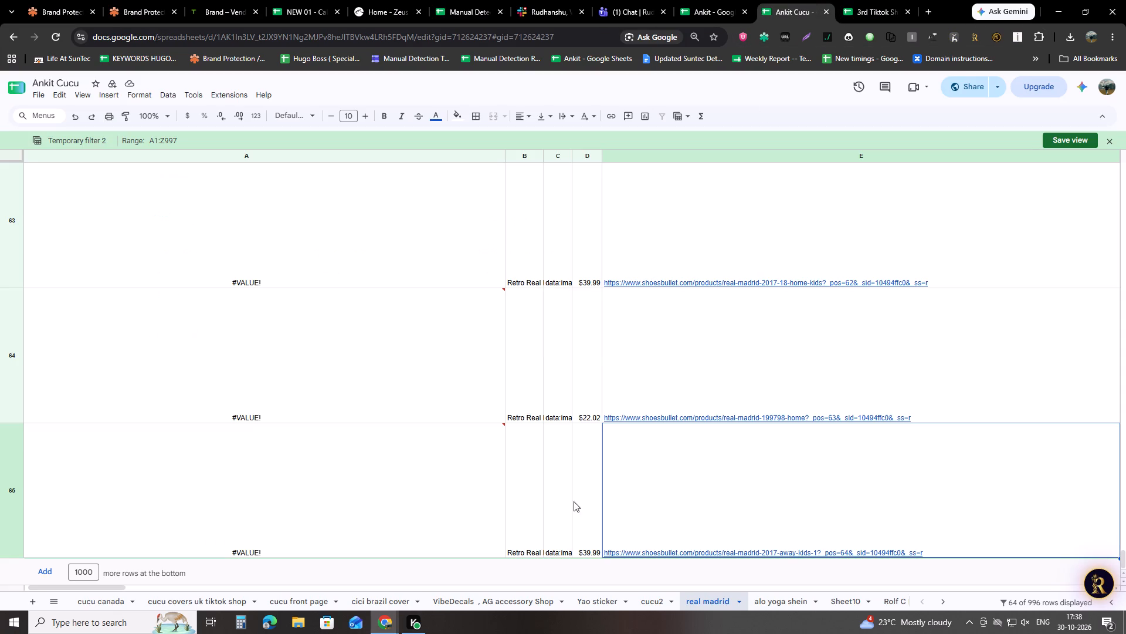
left_click(798, 598)
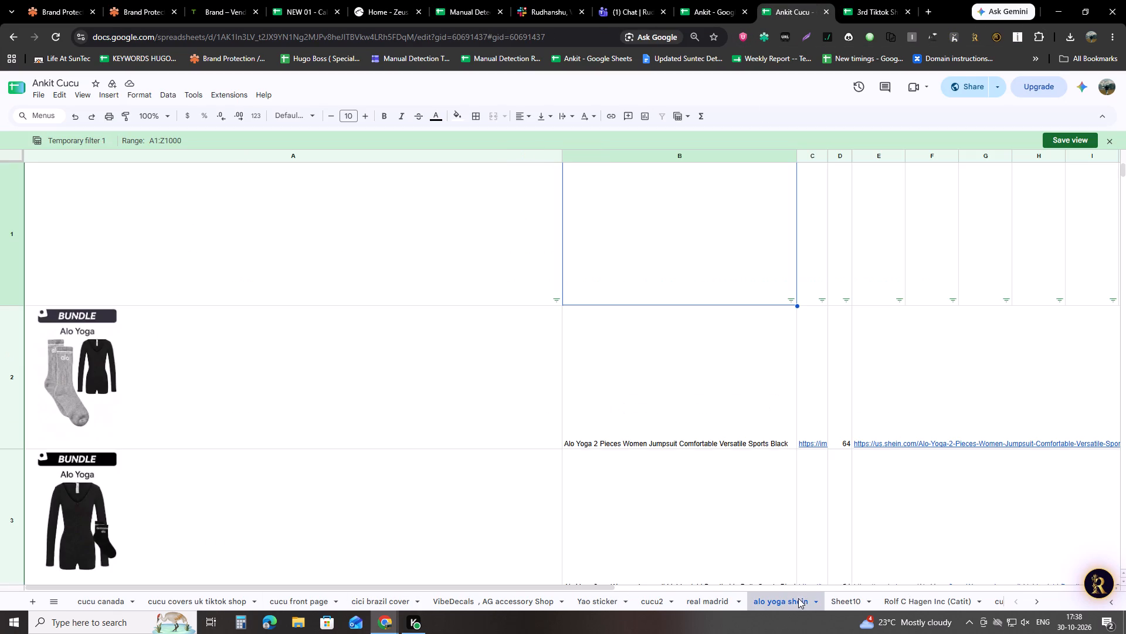
left_click(29, 603)
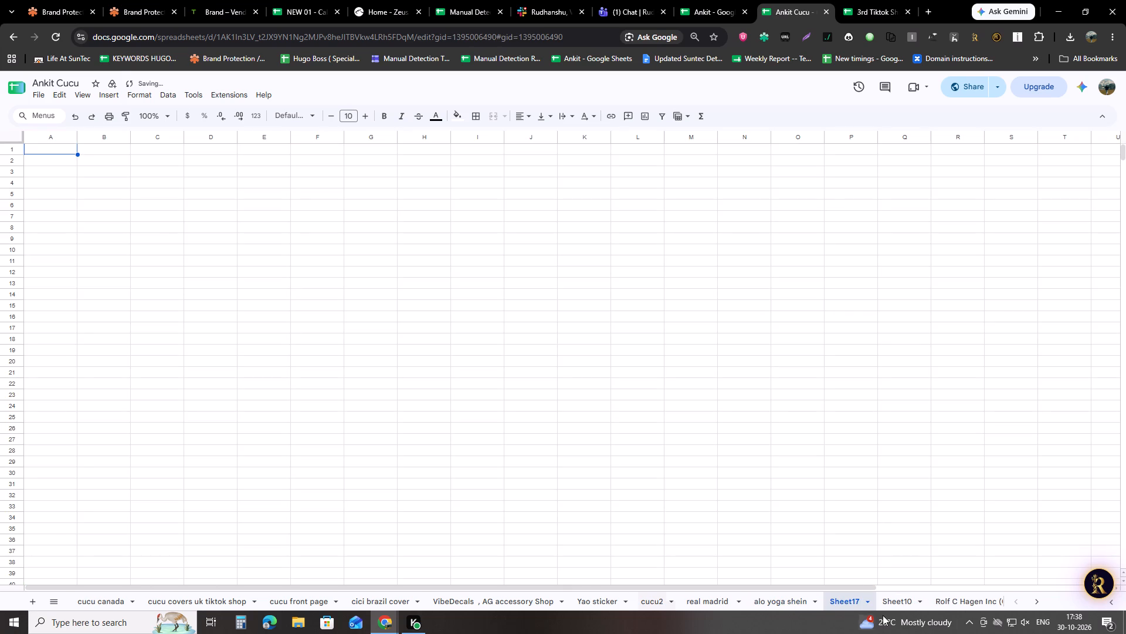
double_click(840, 603)
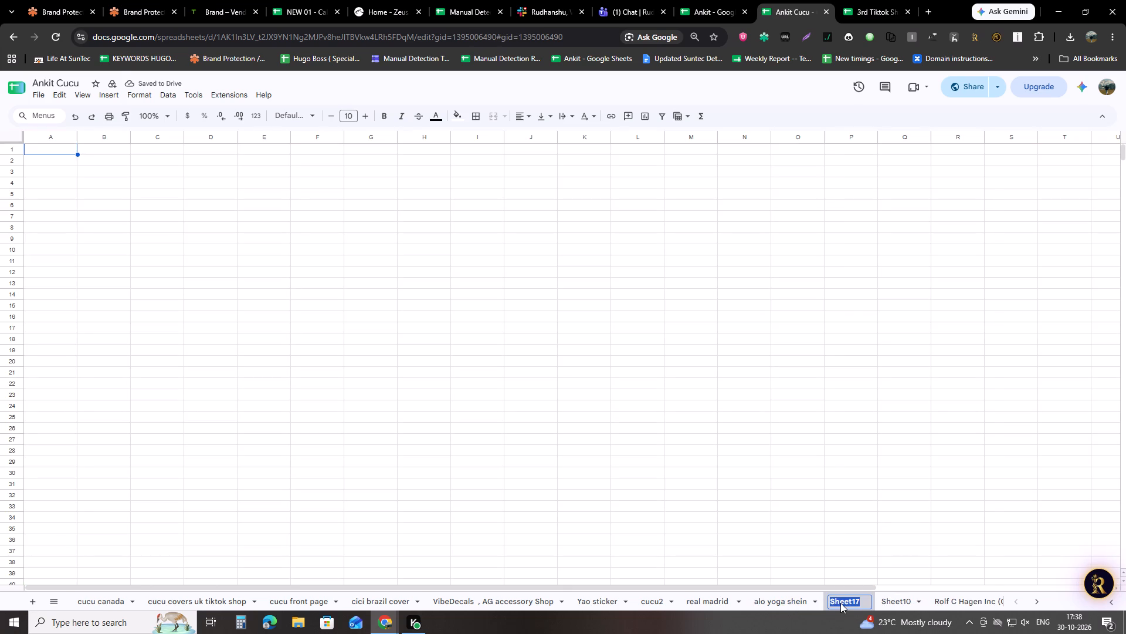
key("BackSpace")
type("alo yoga bra top")
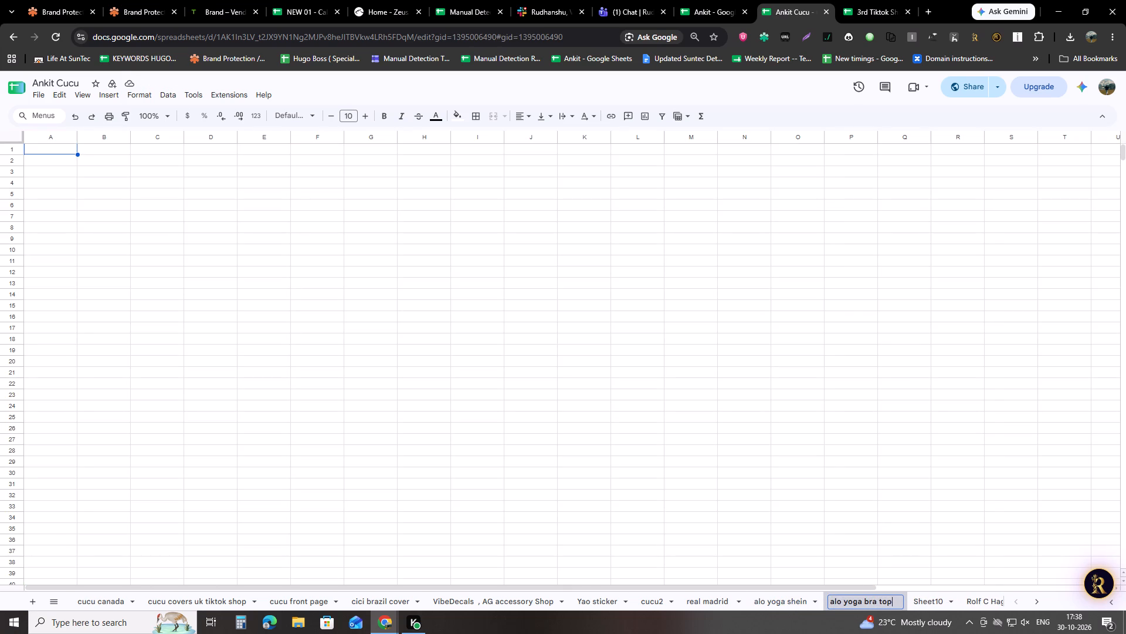
left_click(328, 143)
left_click(263, 220)
Paste the copied product rows into the new sheet starting at cell B2.
left_click(100, 169)
left_click(104, 162)
key("ctrl+v")
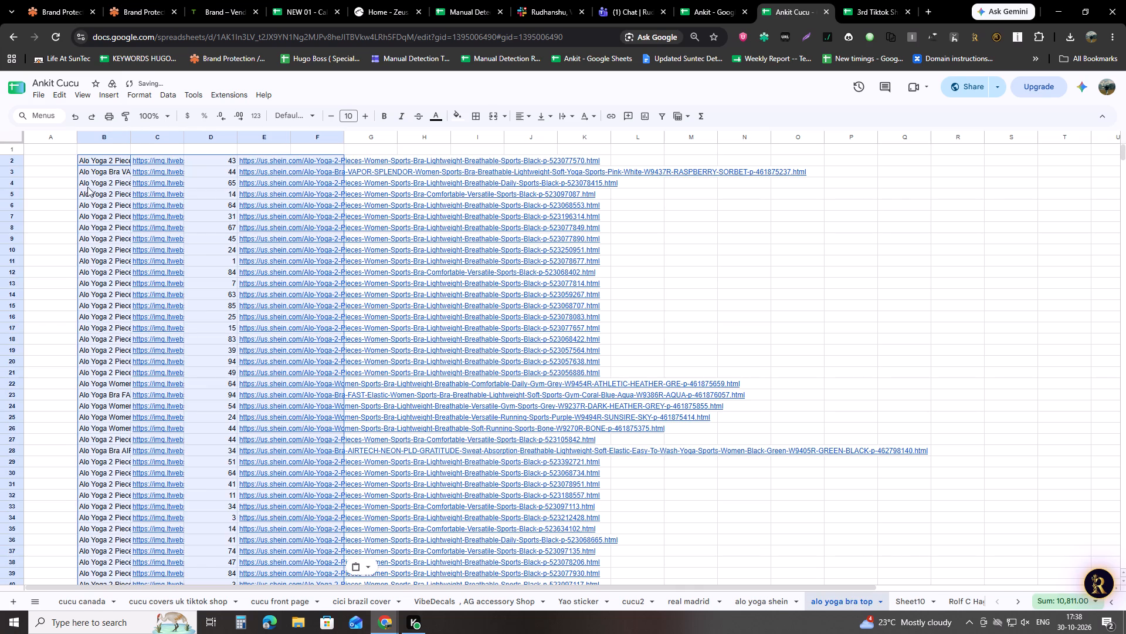
Enter an IMAGE formula in A2 that uses the image link in C2.
left_click(50, 164)
type("=ima")
key("Down")
key("Return")
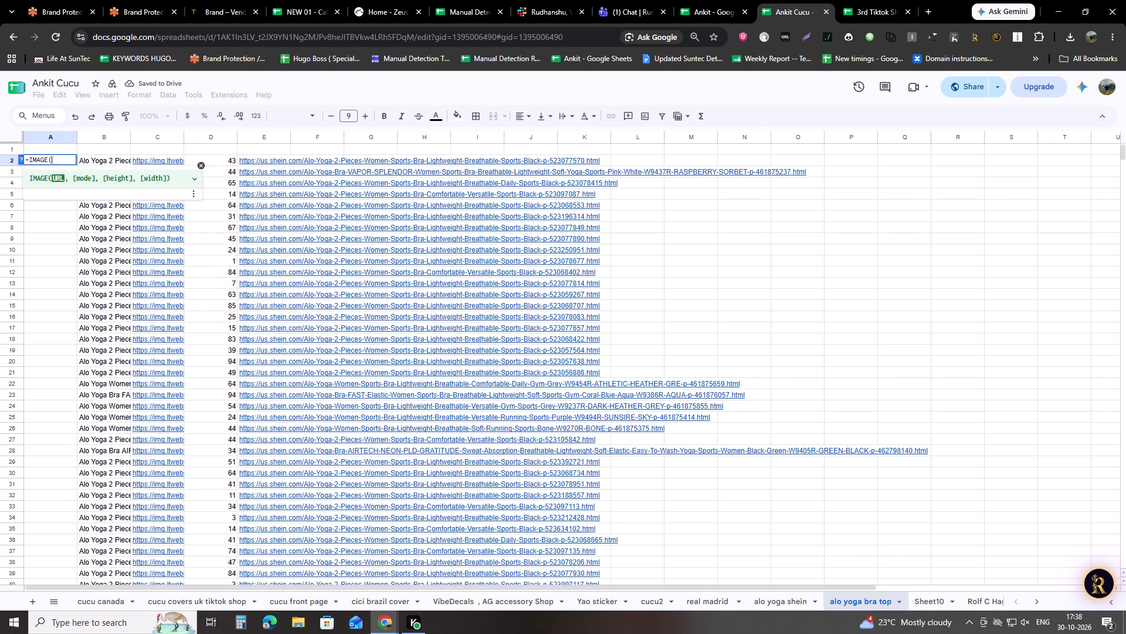
key("Right")
key("Right")
key("Return")
Fill the IMAGE formula from A2 down the rest of column A.
key("Down")
key("Up")
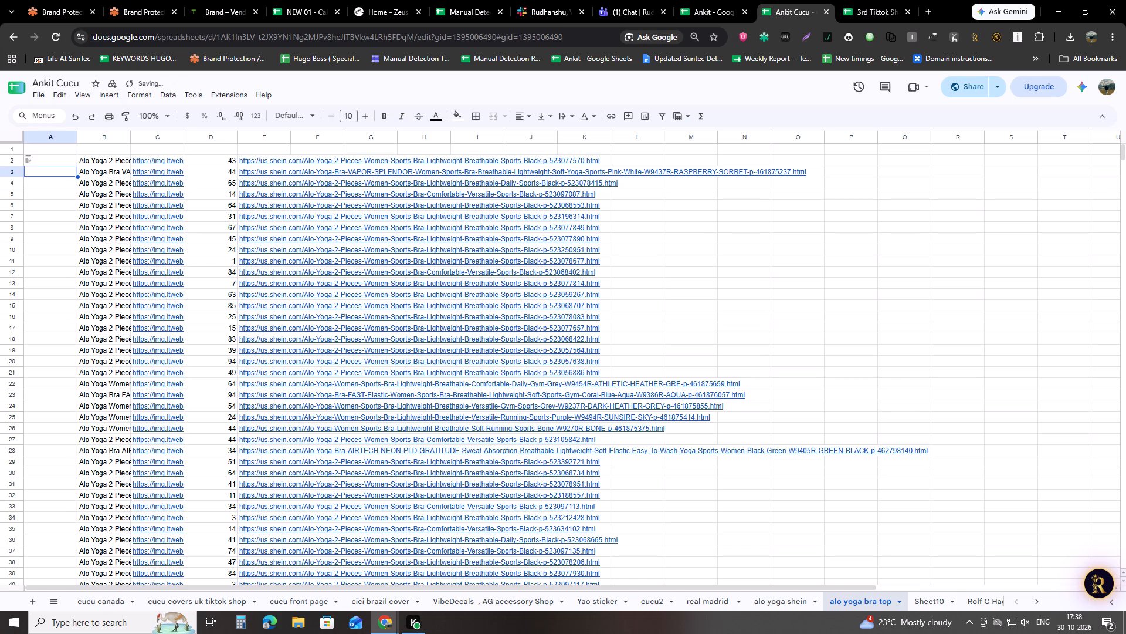
key("Up")
key("ctrl+shift+Down")
key("ctrl+d")
key("ctrl+d")
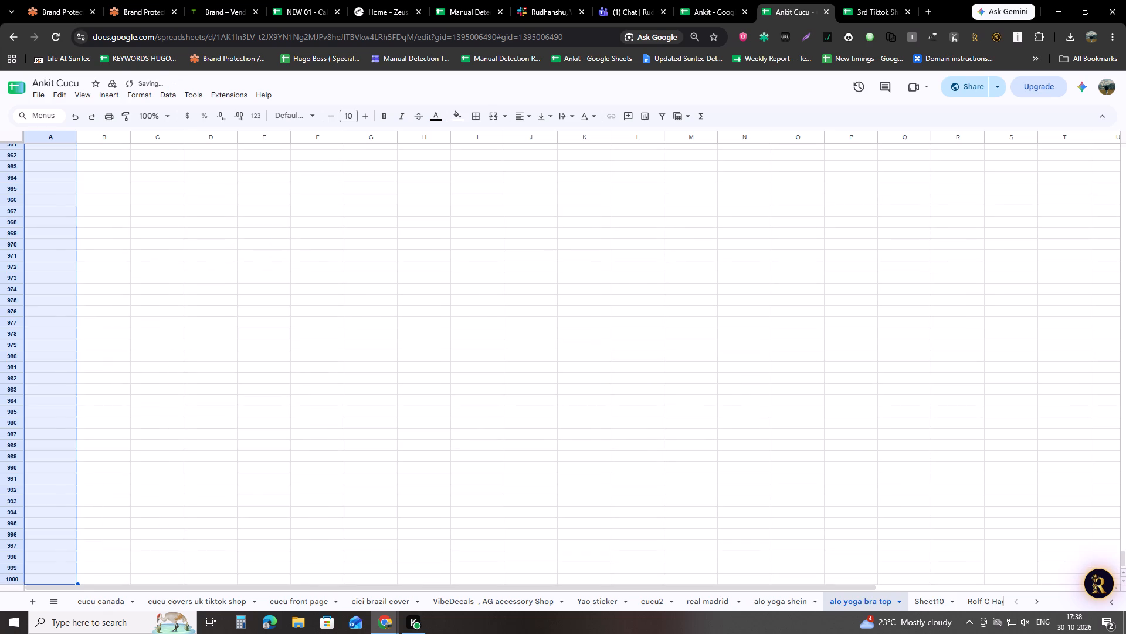
Select the whole sheet and increase the height of all rows so the product images are large enough to view.
key("ctrl+Up")
key("ctrl+a")
key("ctrl+a")
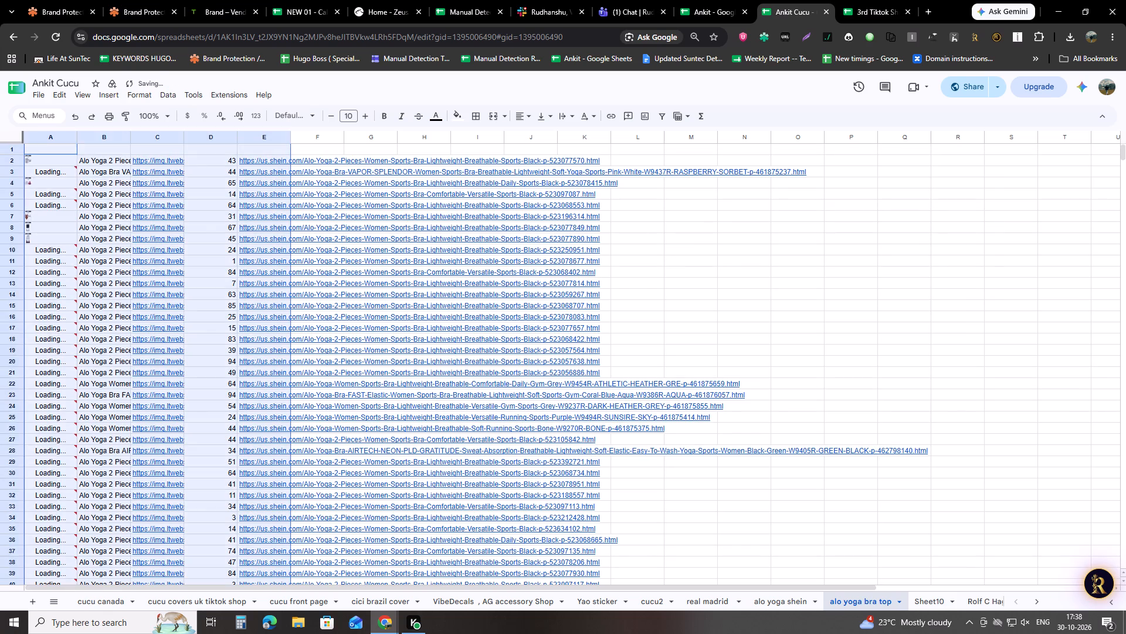
left_click_drag(13, 188, 12, 303)
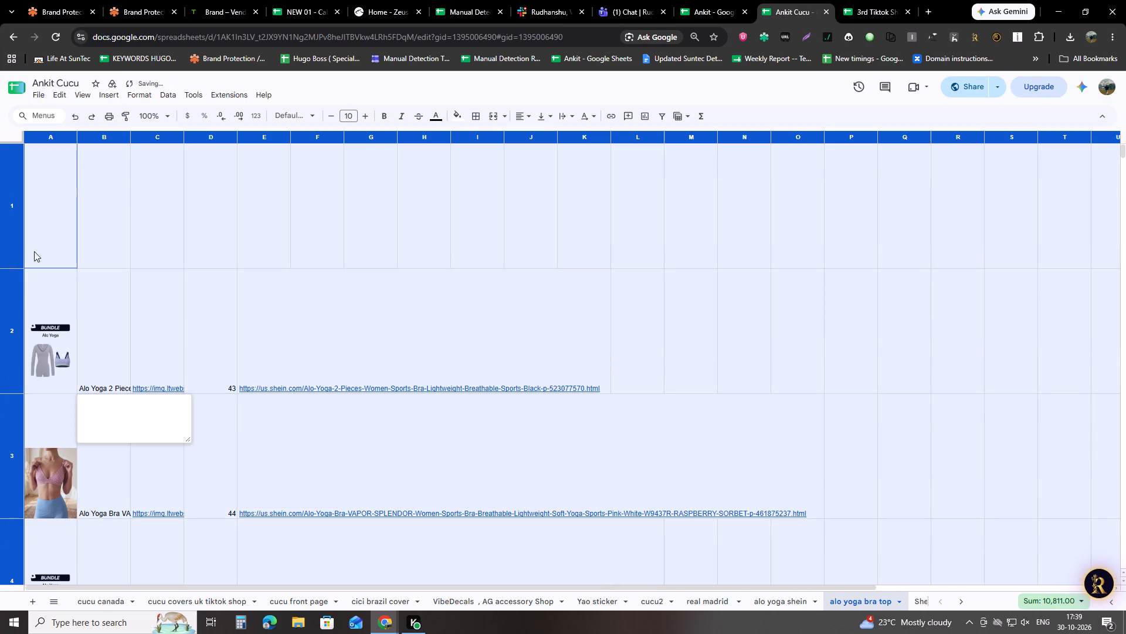
Widen column A to enlarge the product images, and narrow title column B and image-link column C.
left_click(93, 226)
left_click_drag(77, 138, 150, 149)
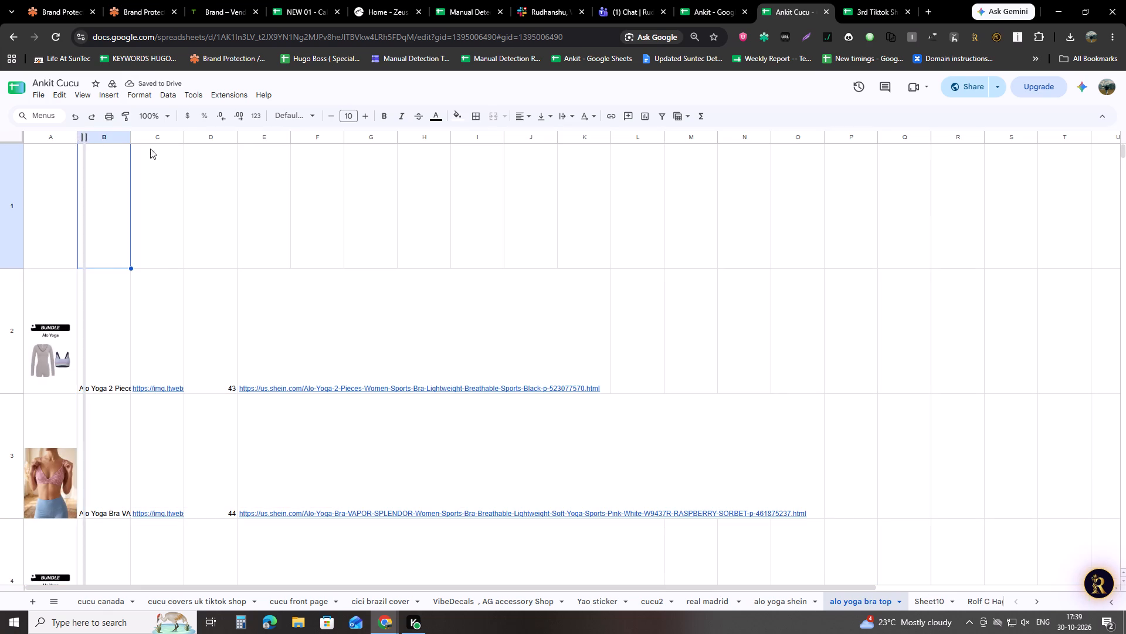
left_click_drag(150, 149, 367, 188)
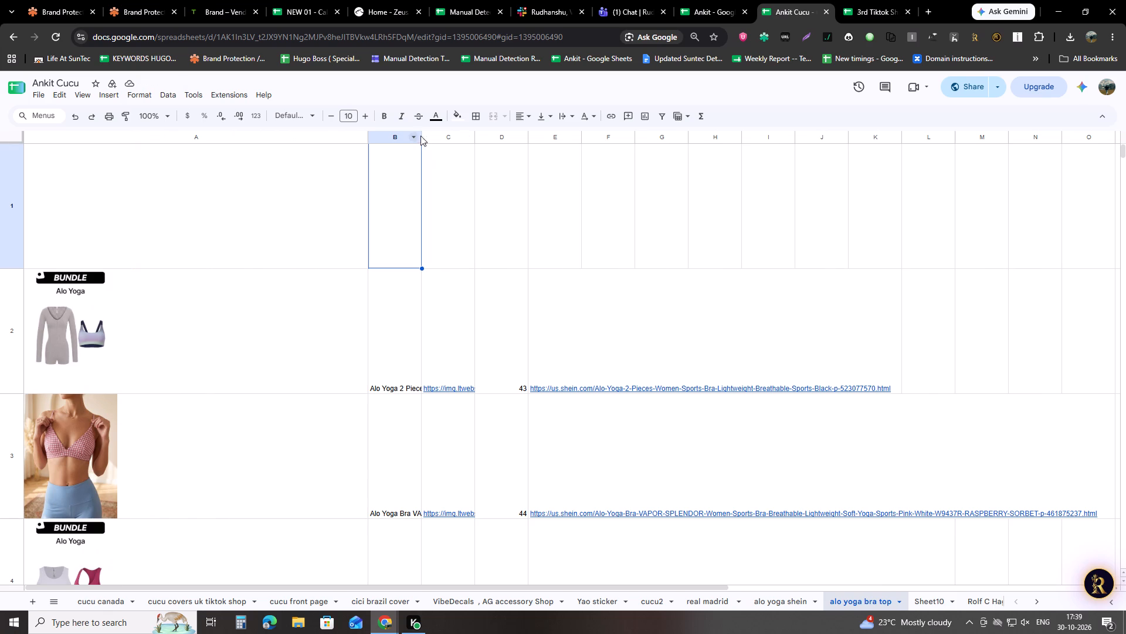
left_click_drag(424, 136, 402, 126)
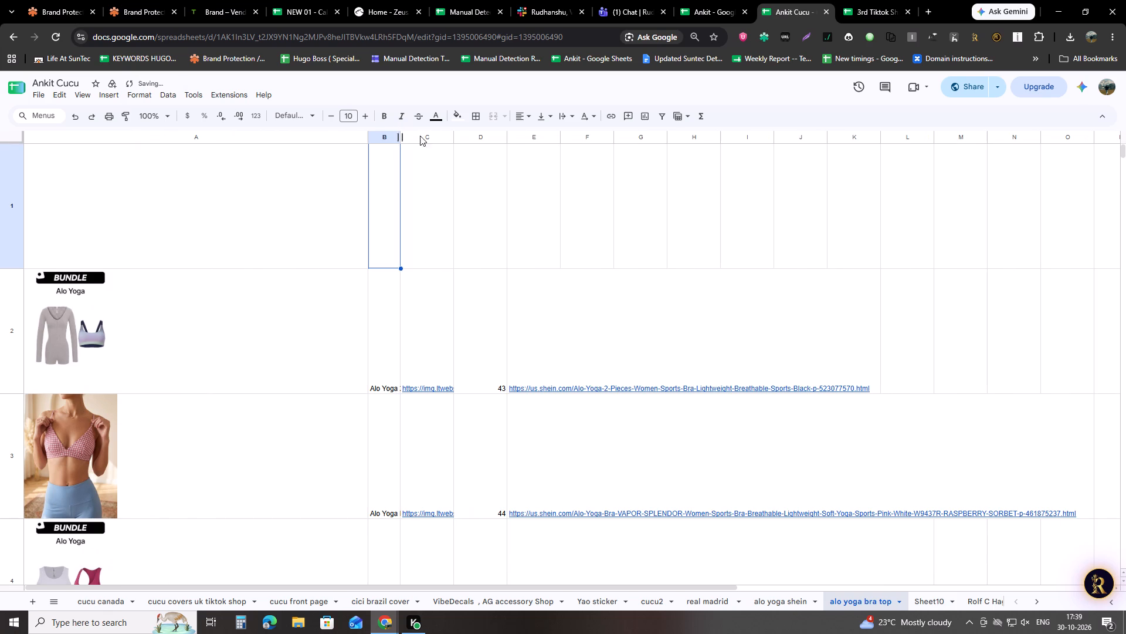
left_click_drag(453, 135, 421, 132)
scroll(411, 279, "up", 2)
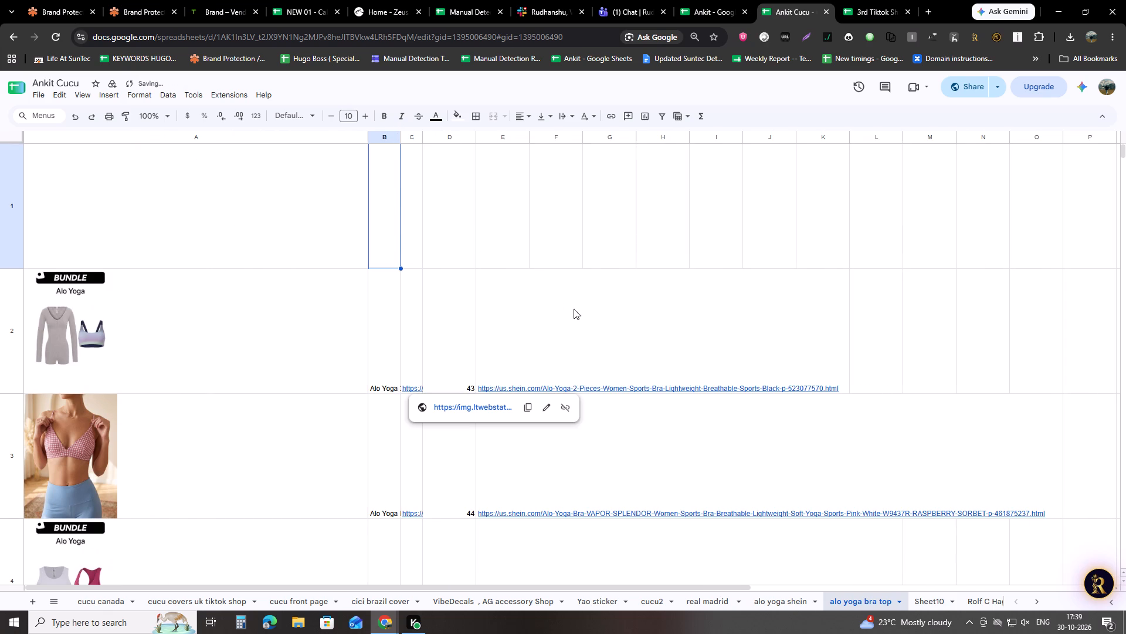
Select the whole sheet and create a filter on it.
key("ctrl+a")
key("ctrl+a")
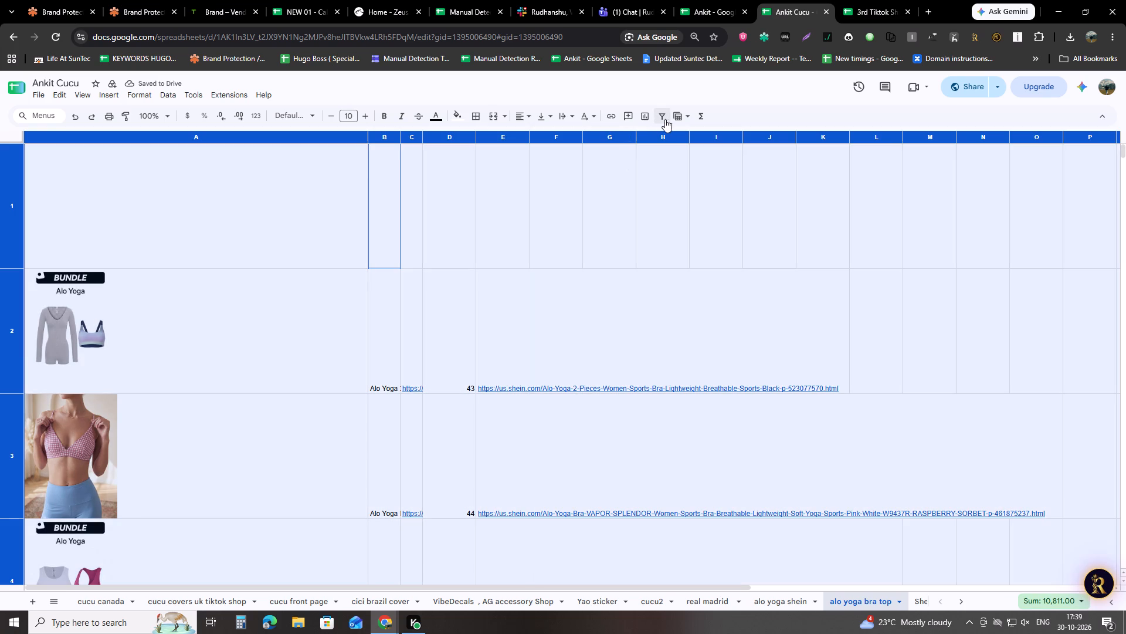
left_click(667, 119)
left_click(663, 116)
left_click(663, 116)
Open the filter options for product title column B.
left_click(396, 265)
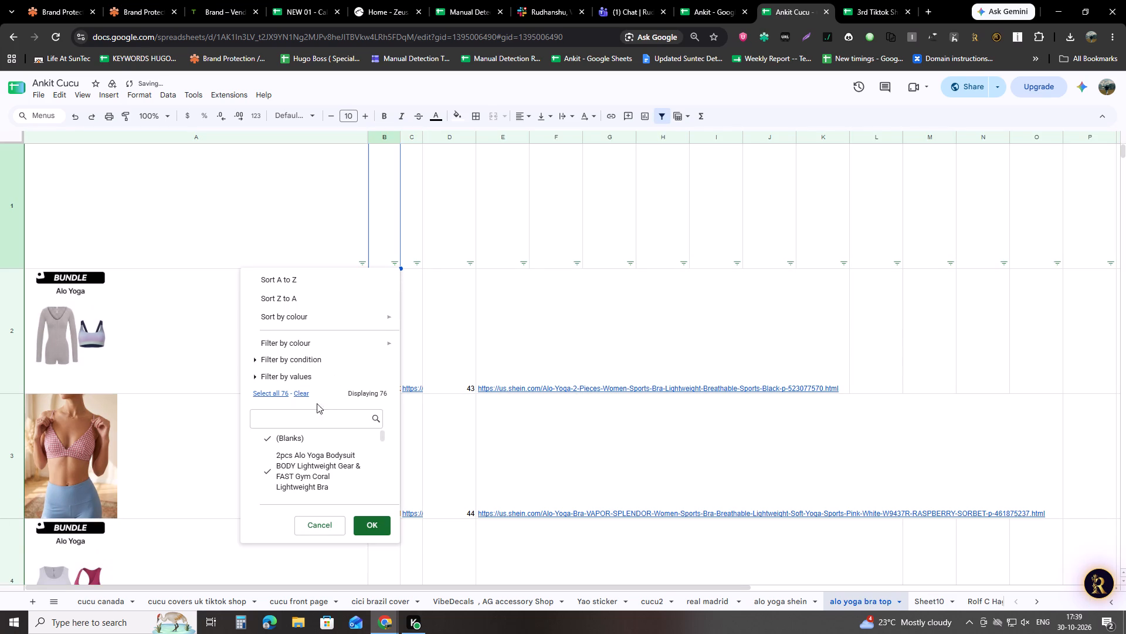
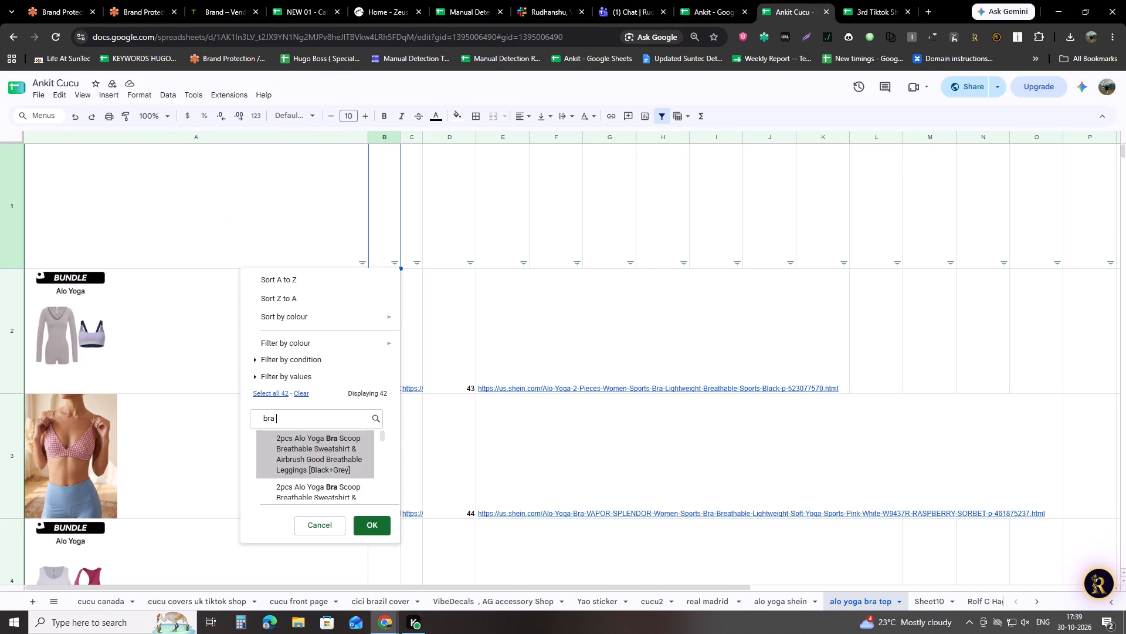
Filter title column B to show only the product titles containing "bra".
type("top")
key("BackSpace")
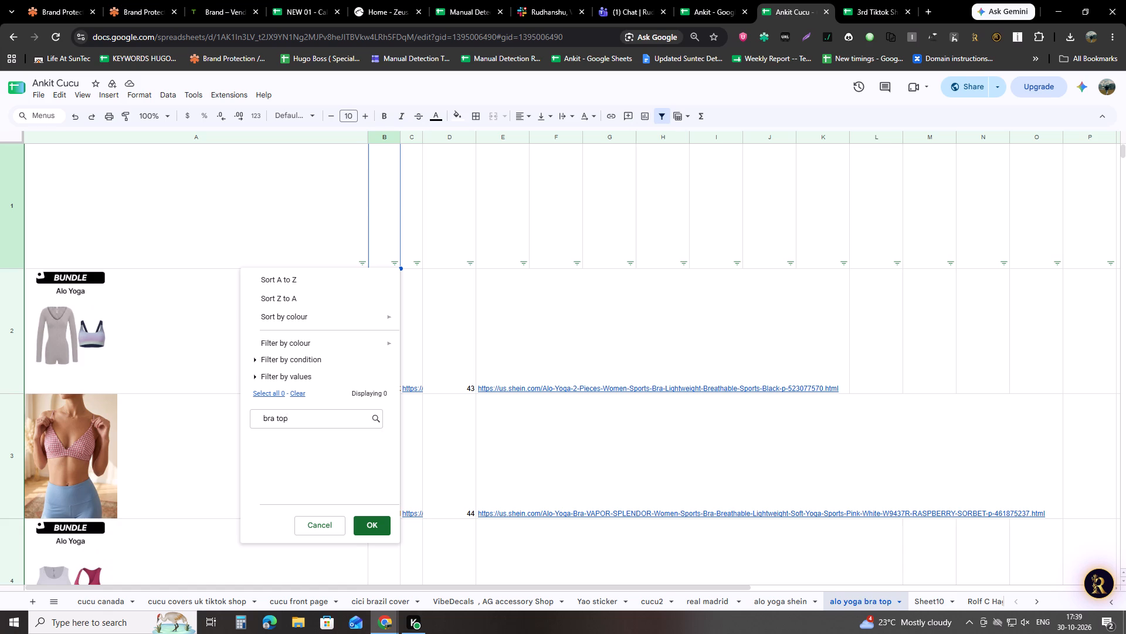
key("BackSpace")
key("BackSpace")
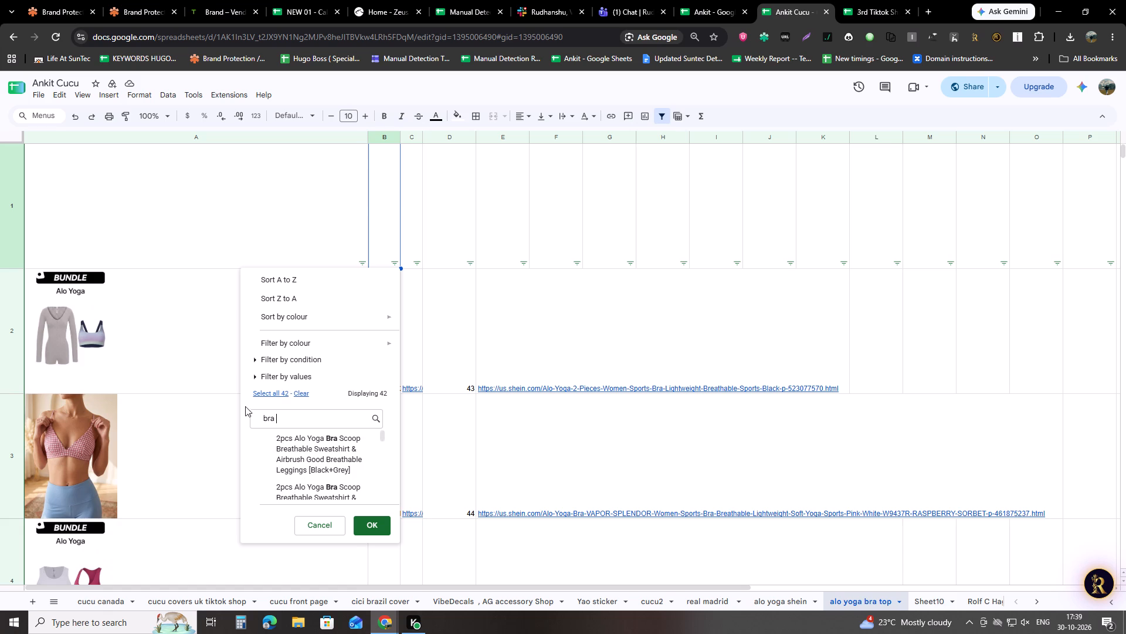
left_click(251, 394)
left_click(259, 393)
left_click(384, 520)
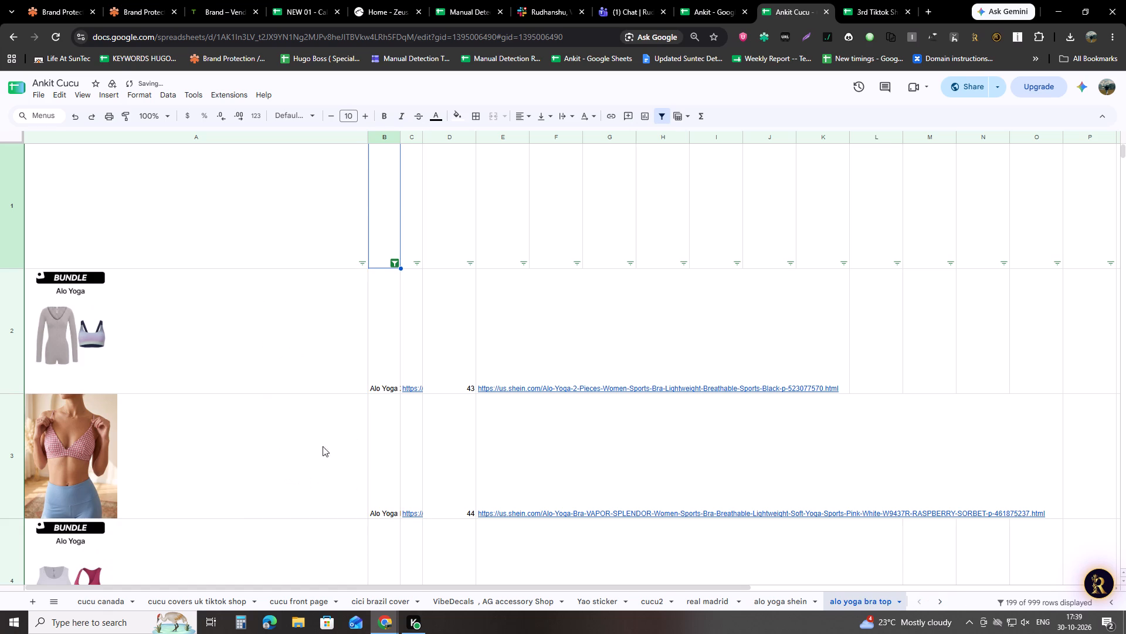
Widen title column B so more of each product title is readable.
scroll(222, 373, "down", 1)
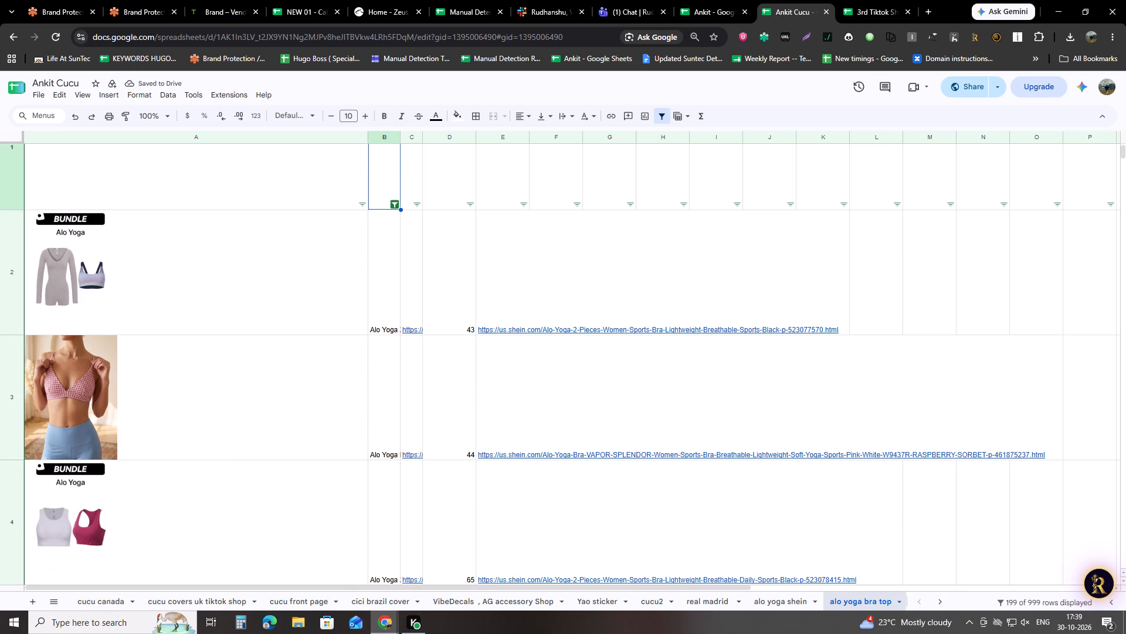
left_click_drag(401, 138, 481, 163)
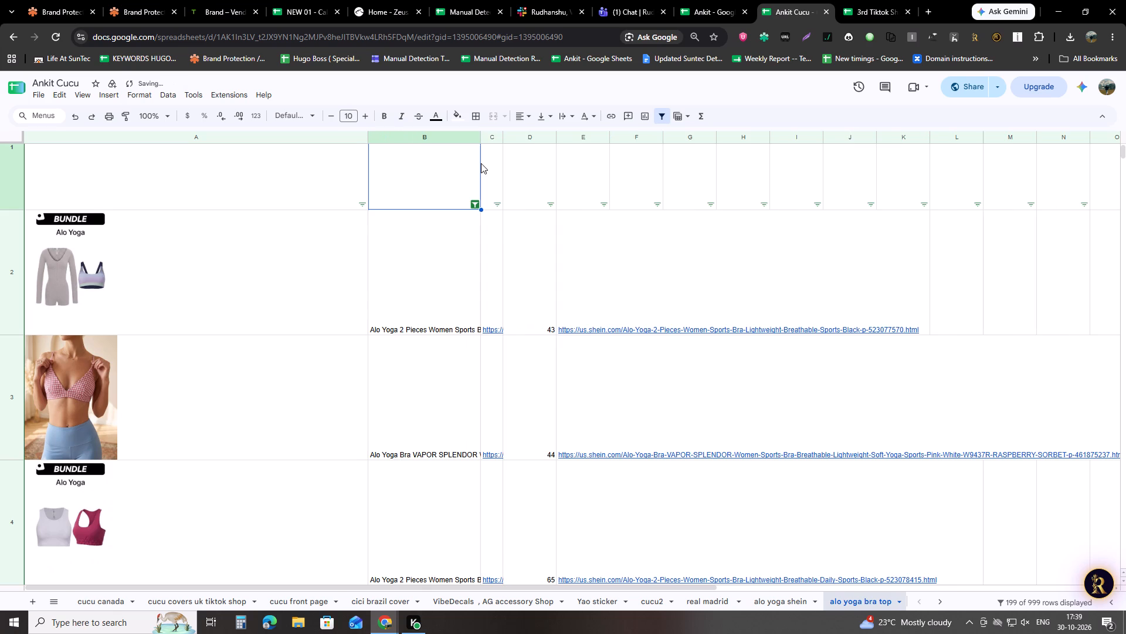
left_click_drag(481, 137, 497, 141)
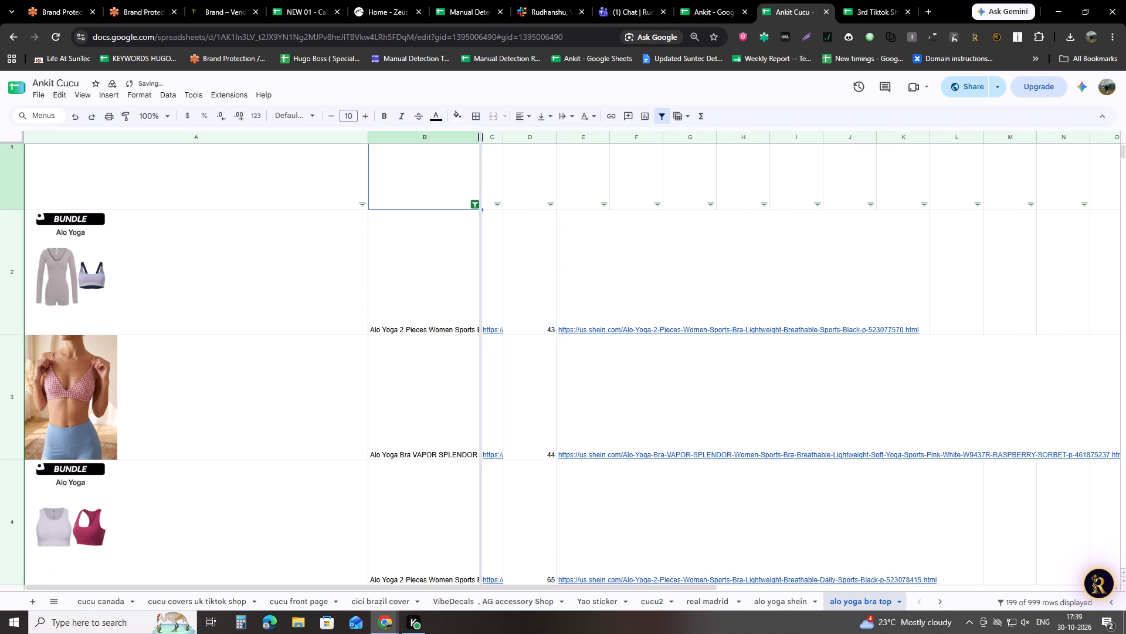
left_click_drag(497, 141, 569, 169)
Examine the product images and titles in the filtered bra listings.
scroll(534, 332, "down", 1)
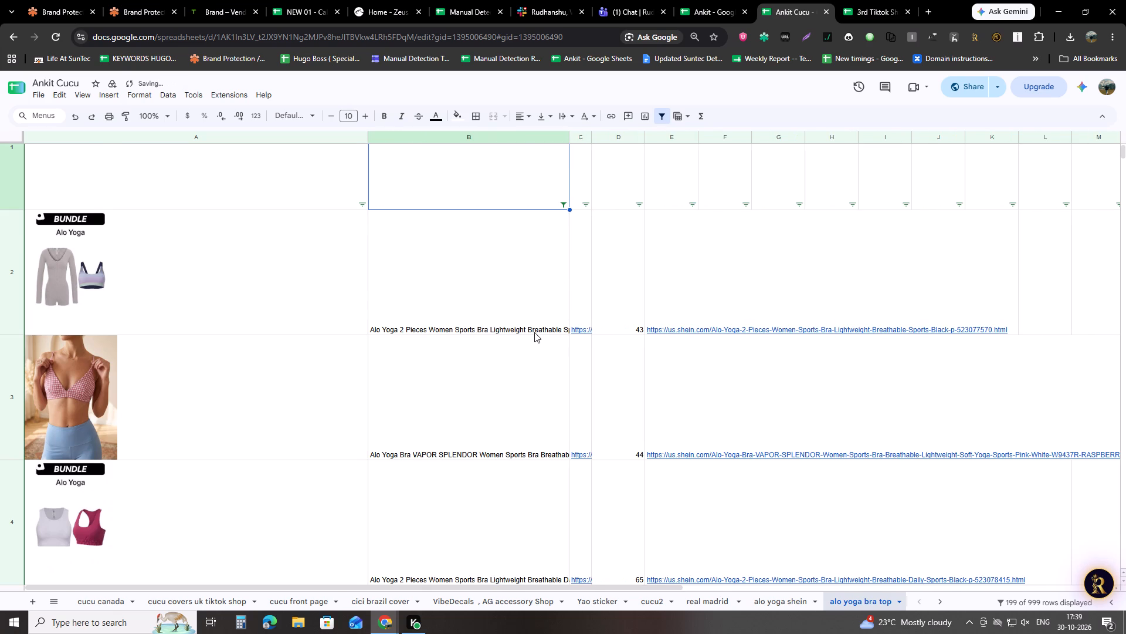
scroll(534, 332, "down", 2)
scroll(443, 370, "up", 2)
scroll(443, 370, "down", 6)
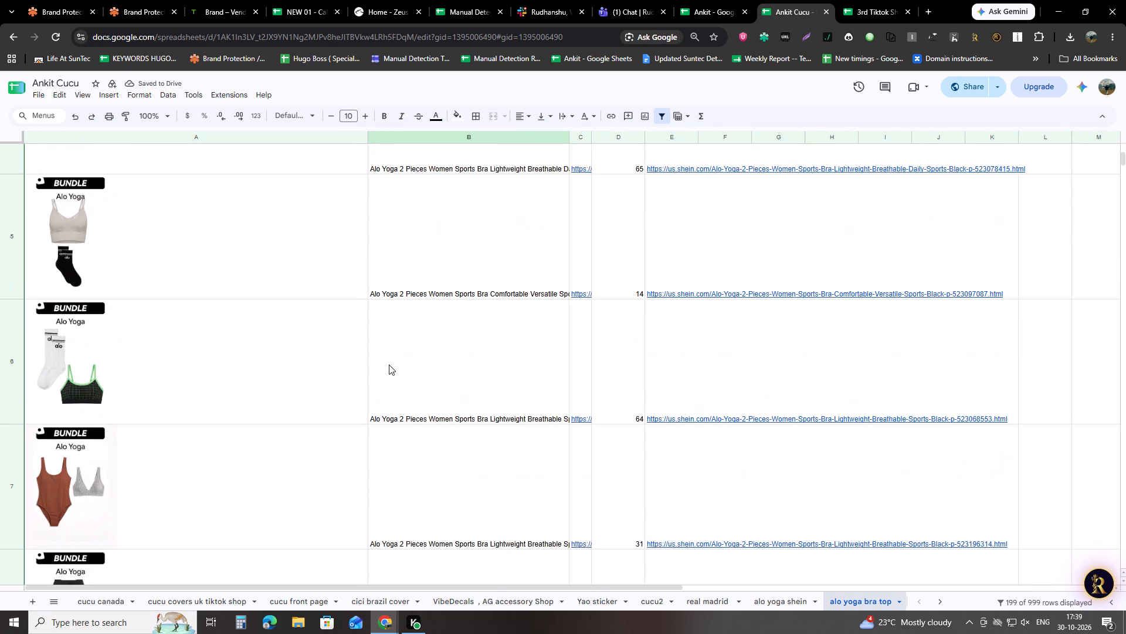
scroll(389, 365, "down", 2)
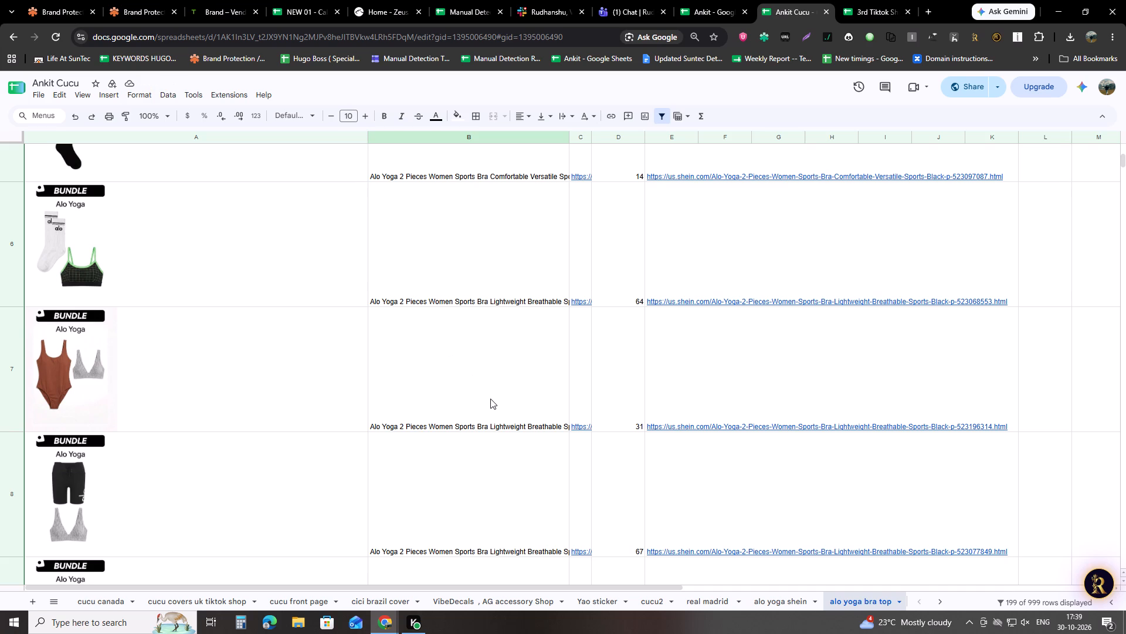
scroll(490, 399, "down", 9)
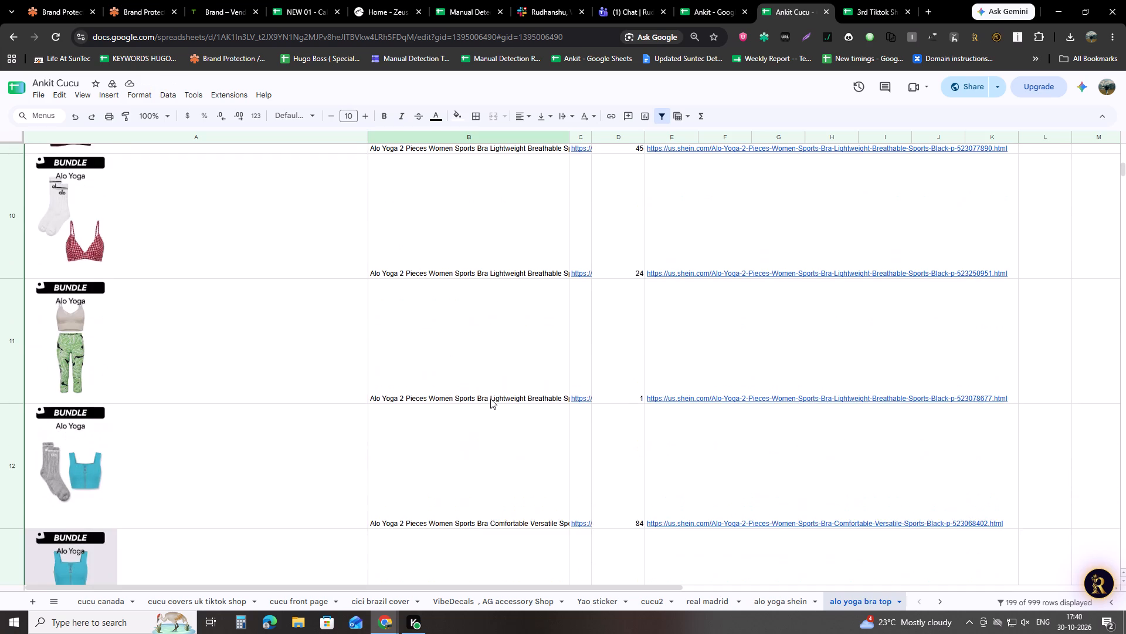
scroll(490, 397, "down", 3)
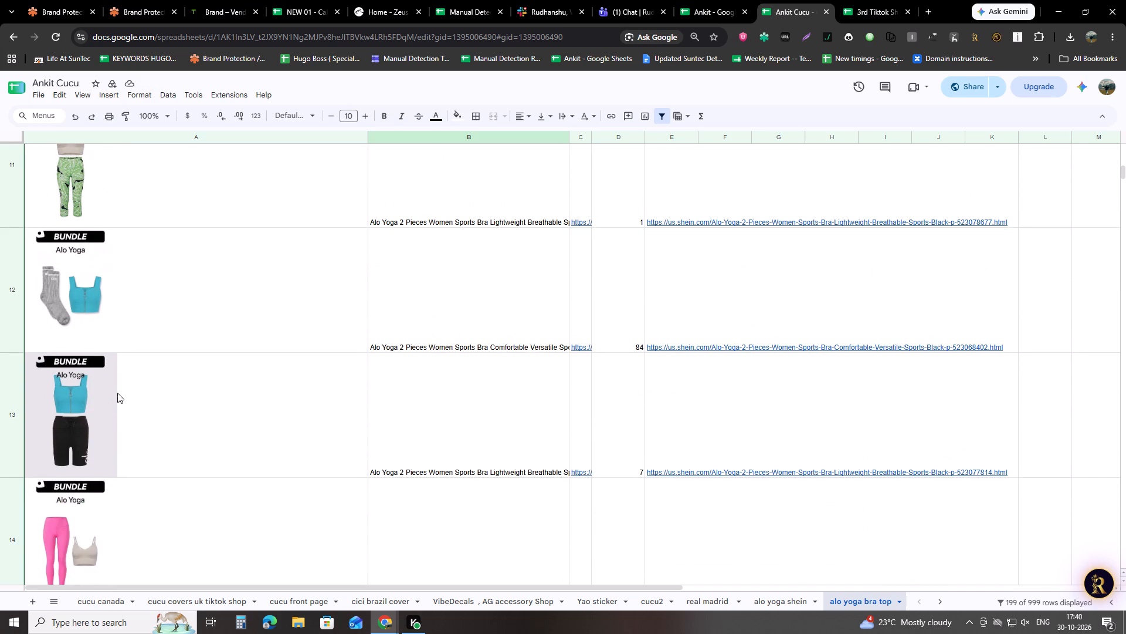
scroll(117, 393, "down", 5)
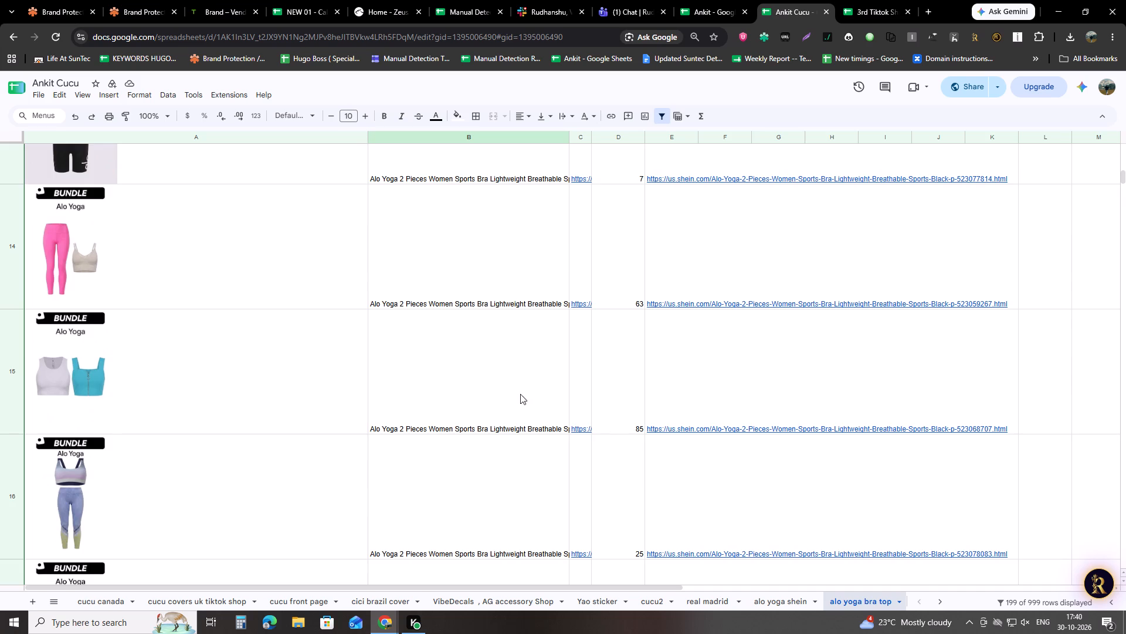
scroll(452, 392, "down", 6)
scroll(660, 402, "up", 7)
Select all filtered product links in column E from row 2 down to check their count, and glance at SHEIN's extraction panel.
left_click(795, 393)
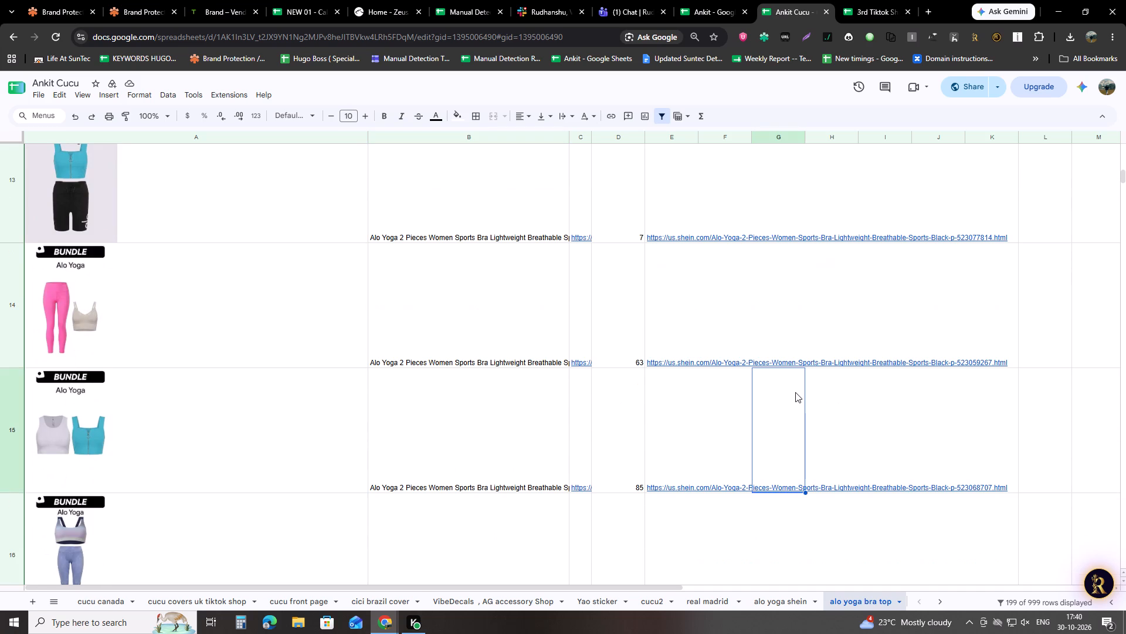
key("ctrl+Up")
key("Left")
key("Down")
key("Down")
key("Left")
key("Up")
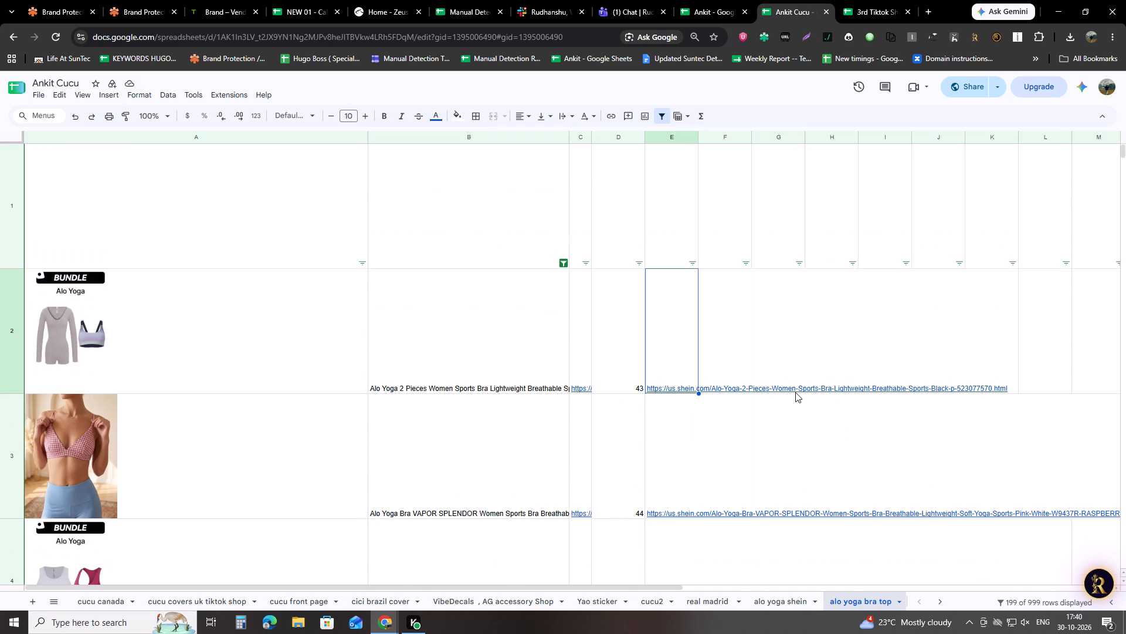
key("ctrl+shift+Down")
key("ctrl+shift+Down")
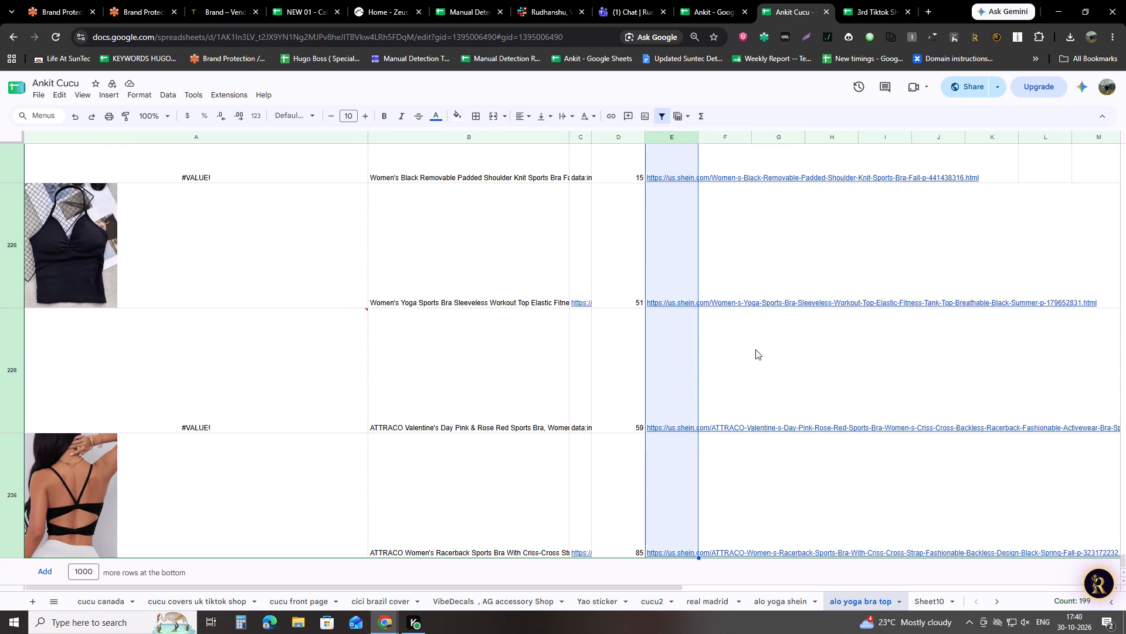
key("alt+Tab")
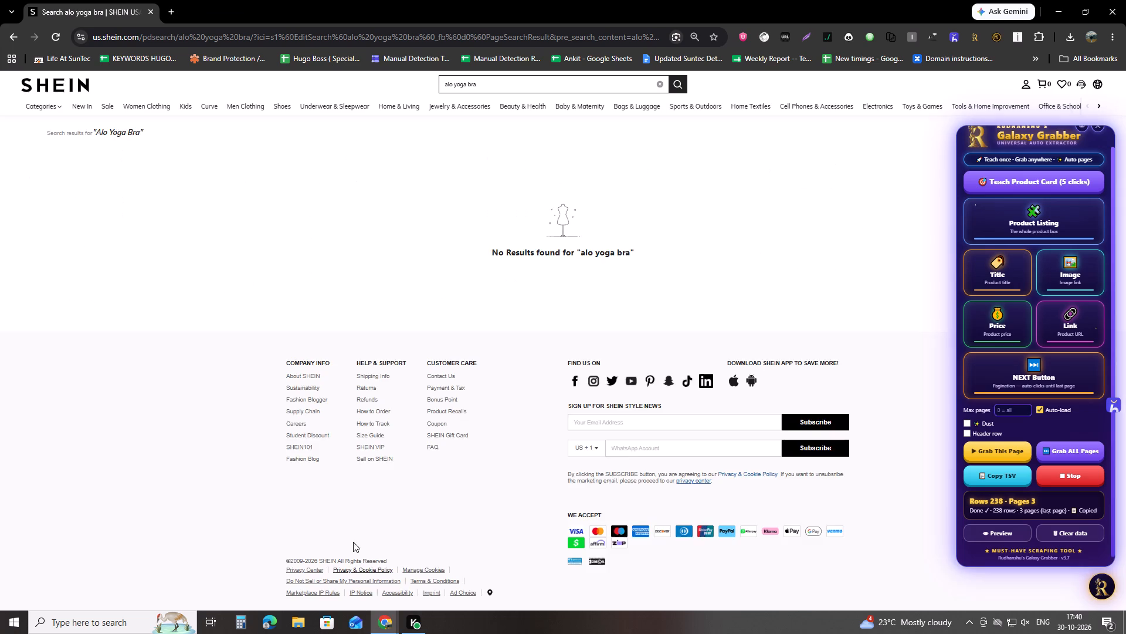
key("alt+Tab")
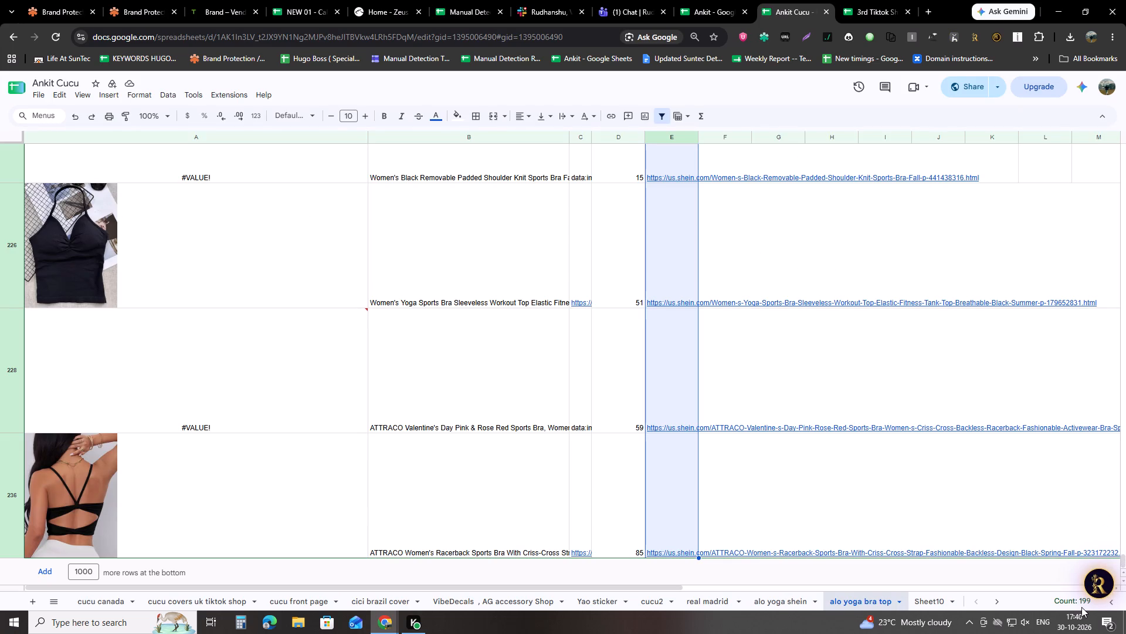
Examine the last filtered rows to find where the Alo Yoga listings end and other brands begin.
scroll(342, 467, "up", 6)
scroll(188, 445, "up", 1)
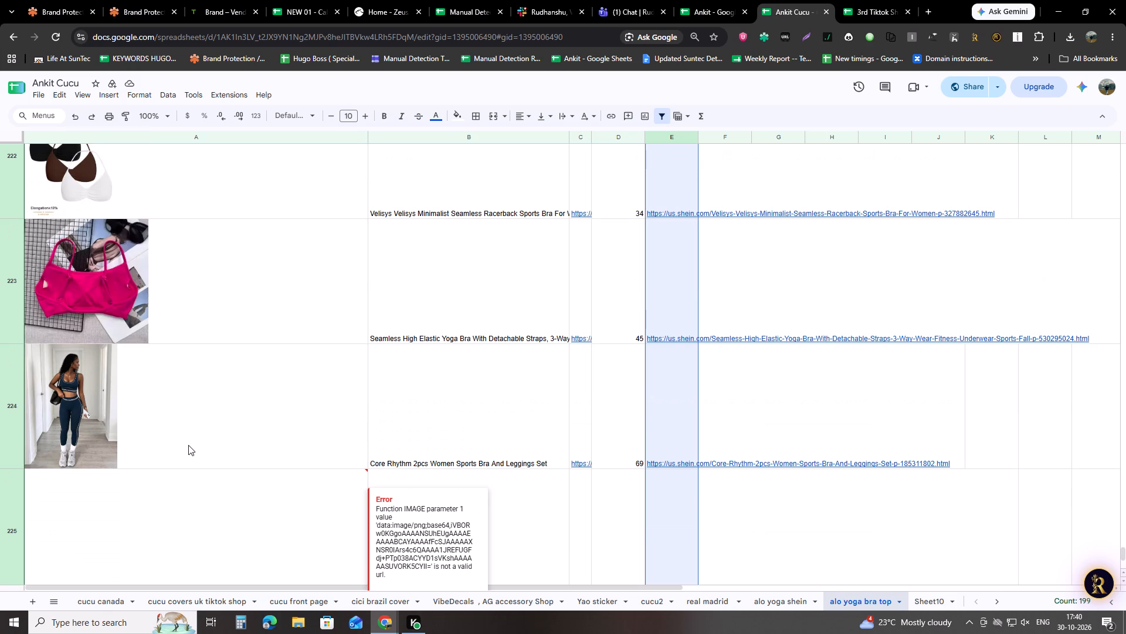
scroll(94, 323, "up", 3)
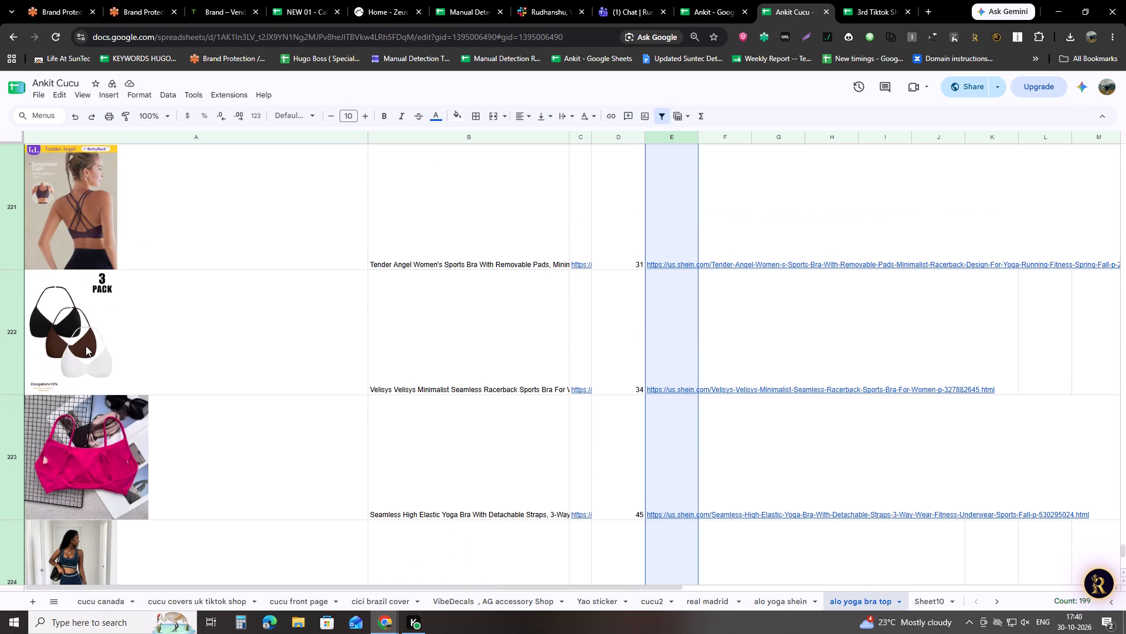
scroll(83, 350, "up", 4)
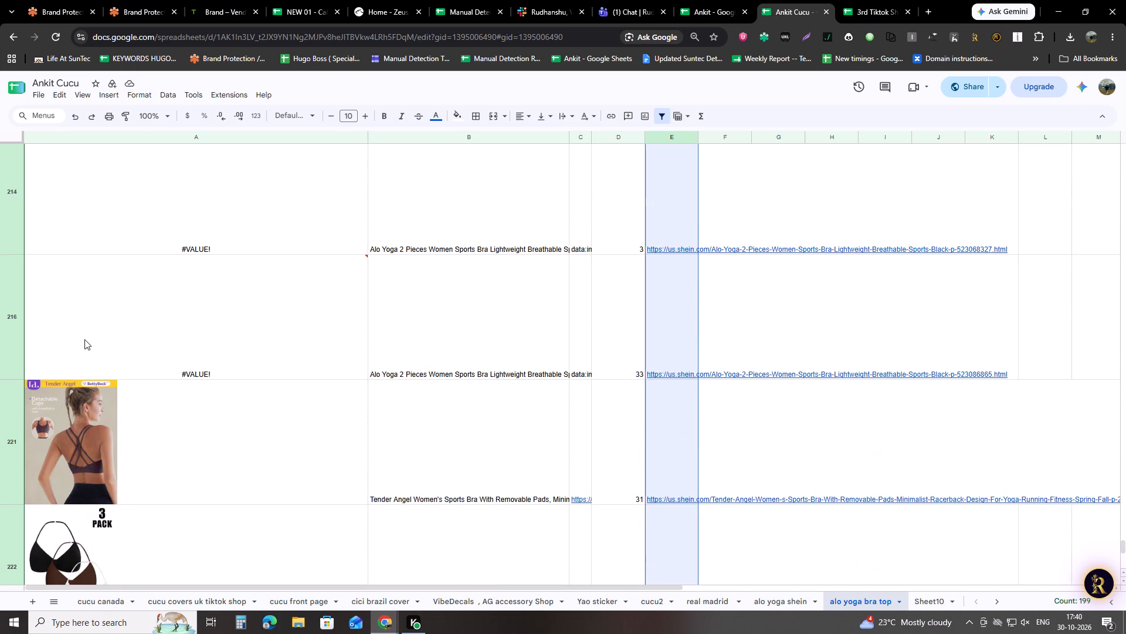
scroll(84, 339, "up", 4)
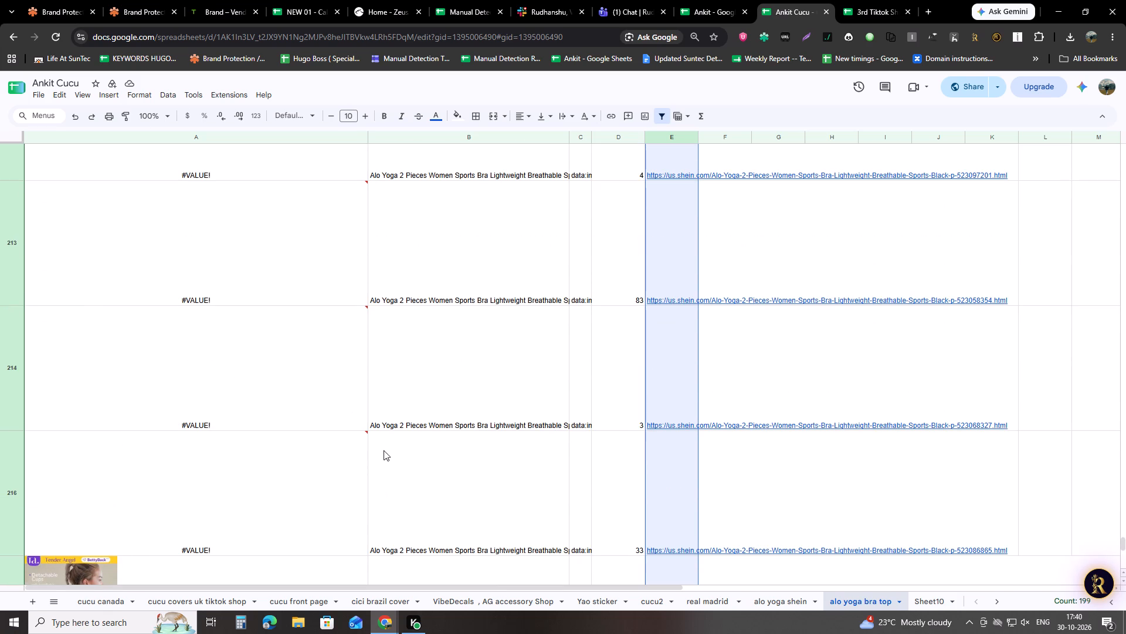
scroll(395, 449, "down", 2)
scroll(379, 380, "down", 2)
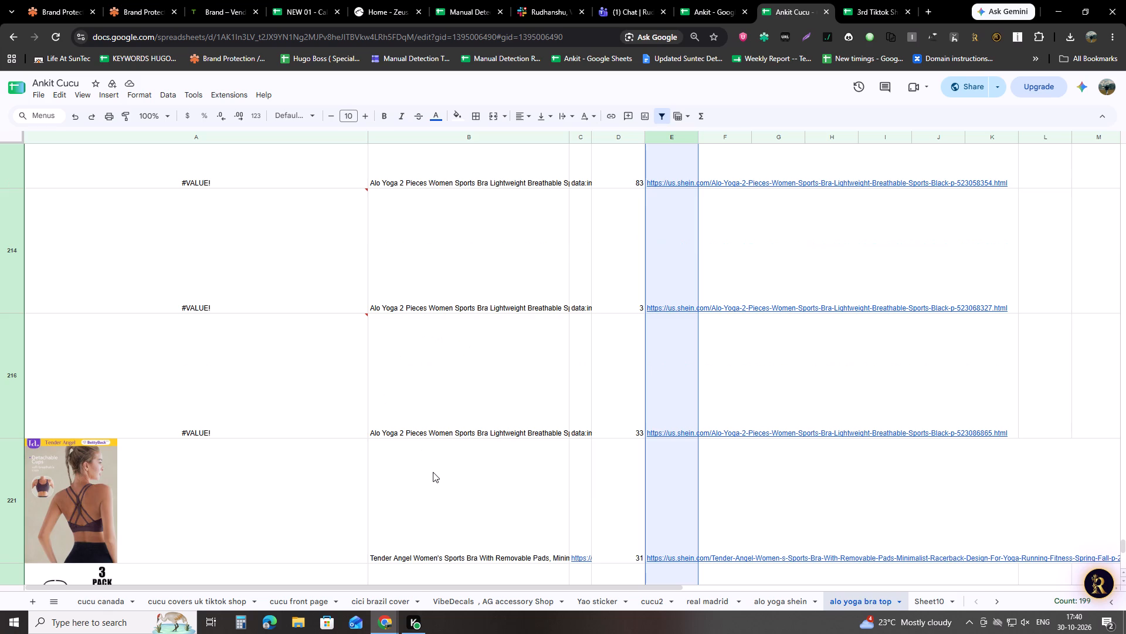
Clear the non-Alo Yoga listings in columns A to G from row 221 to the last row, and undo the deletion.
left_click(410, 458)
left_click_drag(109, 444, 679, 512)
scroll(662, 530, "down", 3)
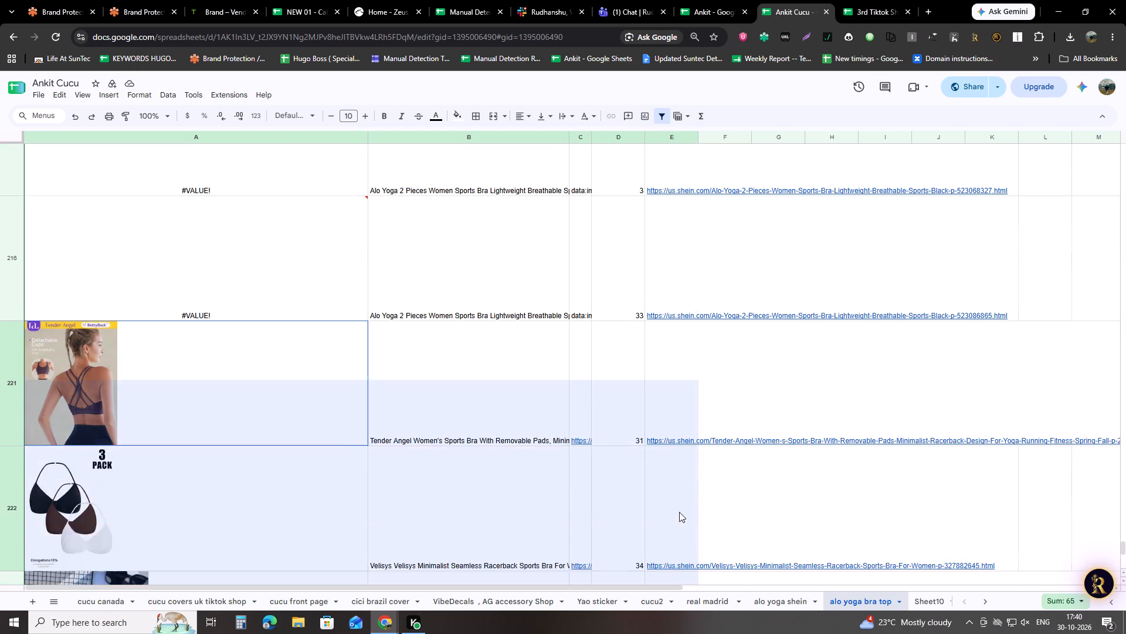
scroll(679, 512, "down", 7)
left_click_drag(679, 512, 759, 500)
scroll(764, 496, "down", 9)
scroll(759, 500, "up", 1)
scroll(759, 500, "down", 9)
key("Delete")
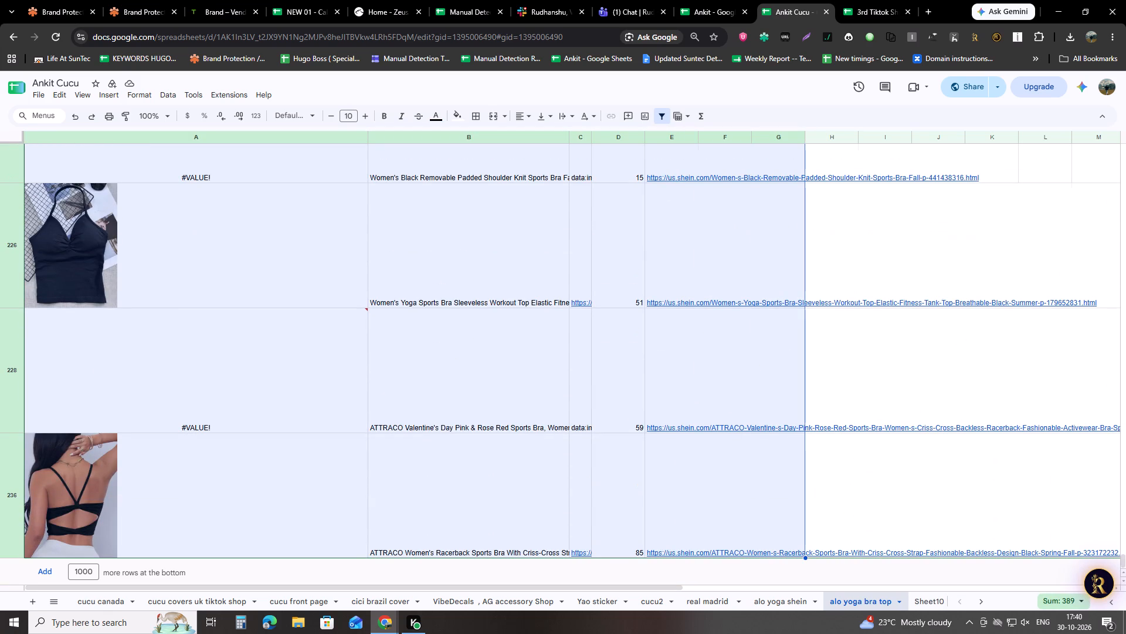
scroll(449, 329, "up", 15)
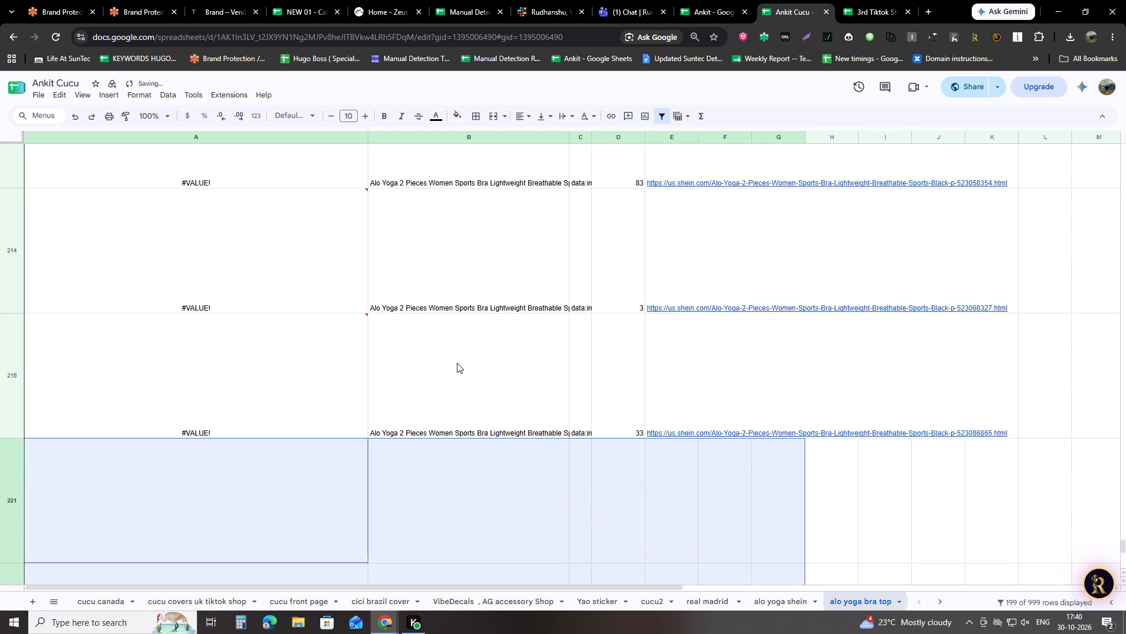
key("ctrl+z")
Open the image-link cell in row 216 to inspect the source of its image error.
left_click(507, 316)
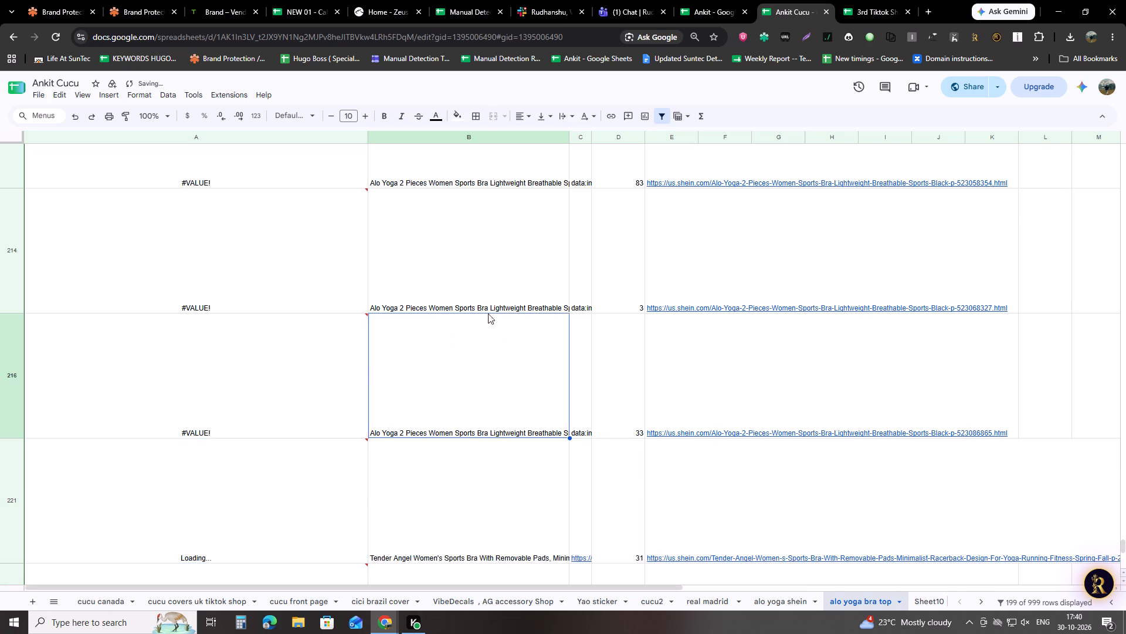
scroll(429, 275, "up", 2)
scroll(429, 269, "down", 3)
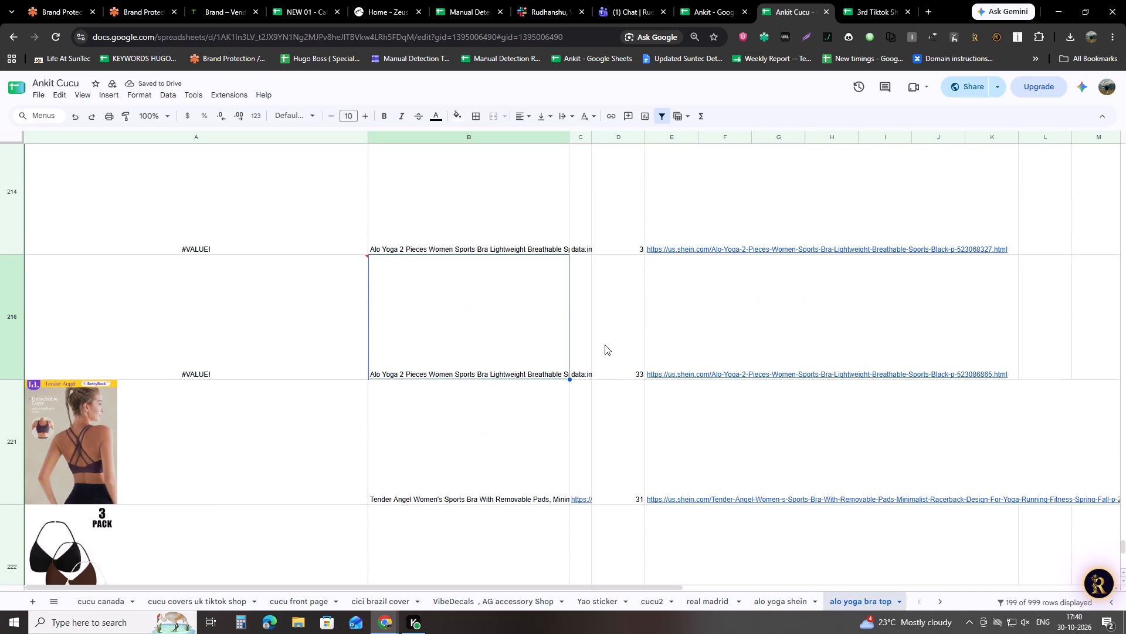
left_click(605, 345)
double_click(585, 339)
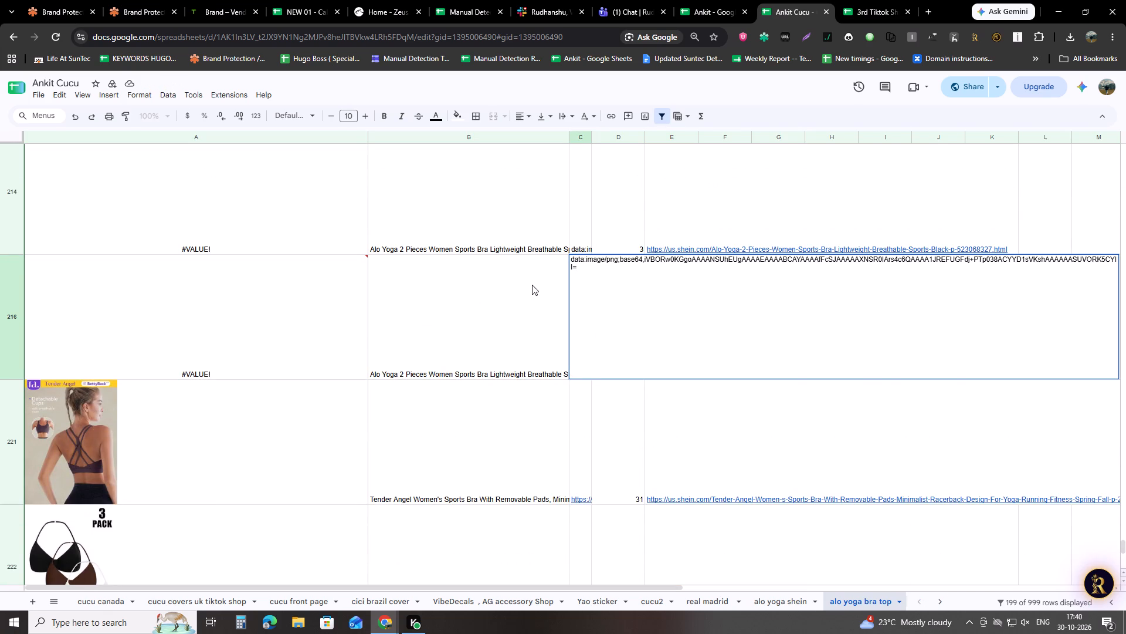
left_click(500, 295)
Look through the Alo Yoga asset options in the Red Points new incident form for another product category.
key("alt+Tab")
scroll(512, 291, "up", 7)
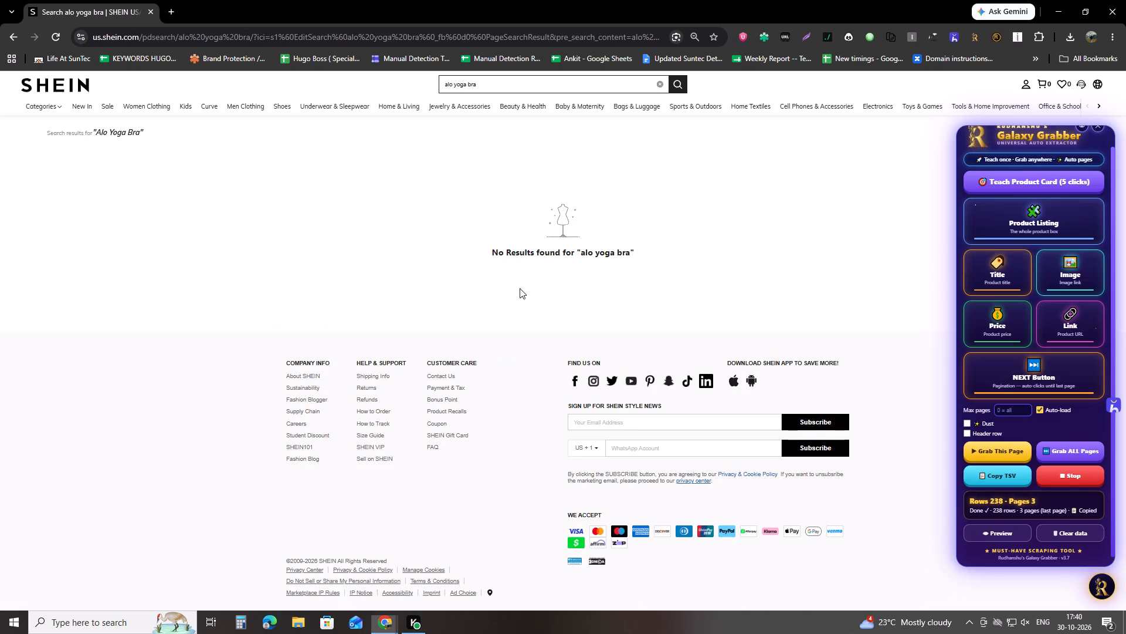
scroll(520, 288, "up", 8)
double_click(508, 84)
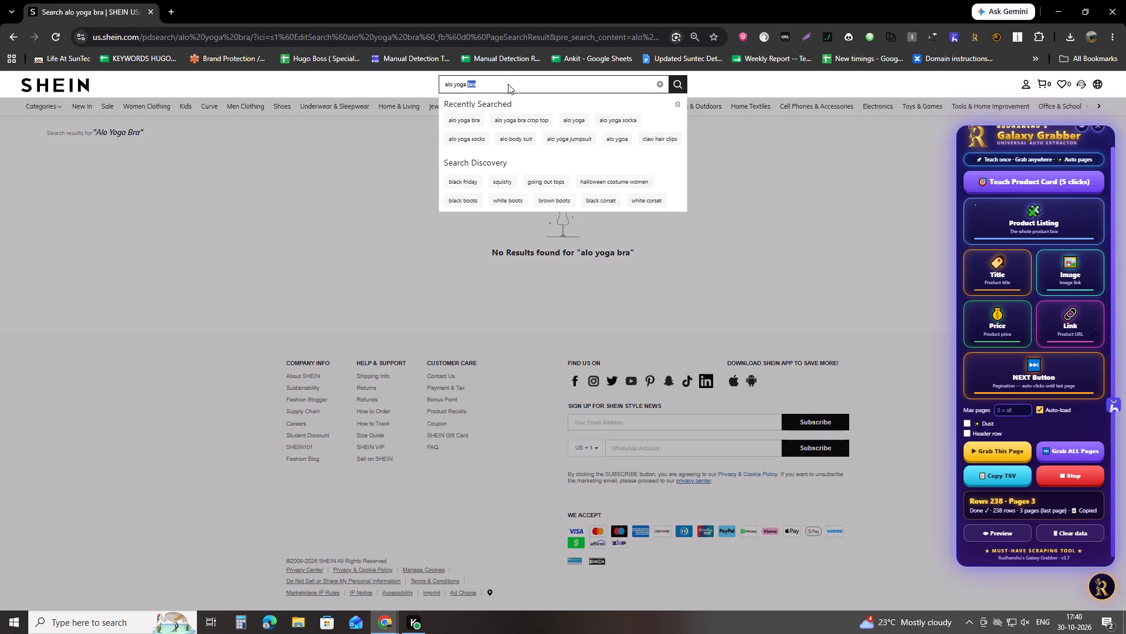
key("alt+Tab")
left_click(77, 0)
left_click(192, 228)
scroll(263, 318, "down", 1)
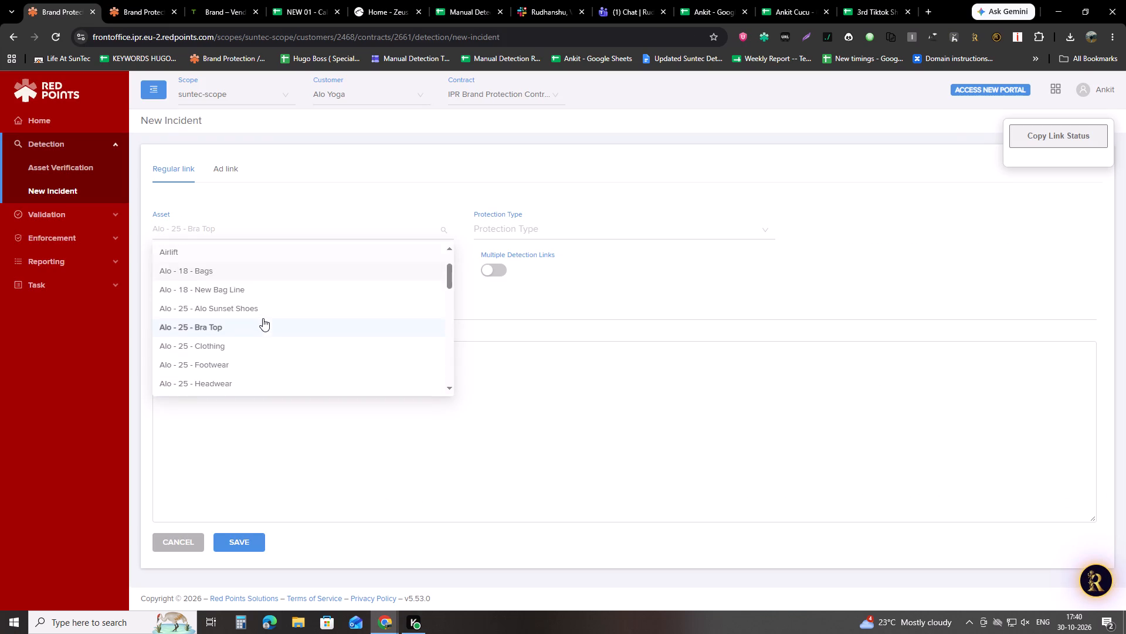
scroll(261, 319, "down", 1)
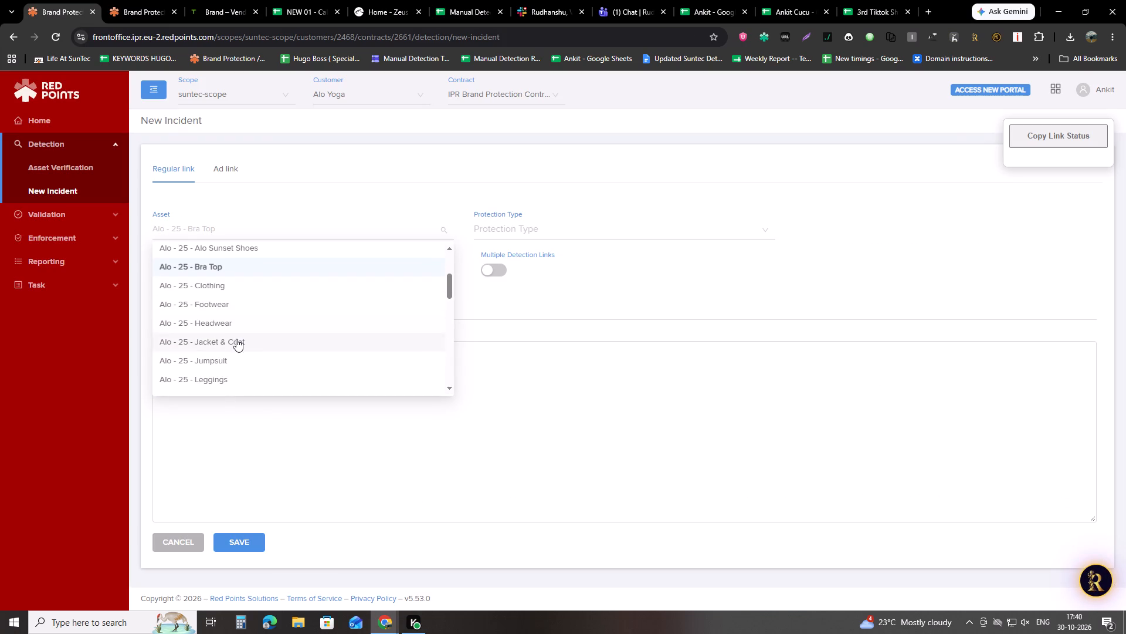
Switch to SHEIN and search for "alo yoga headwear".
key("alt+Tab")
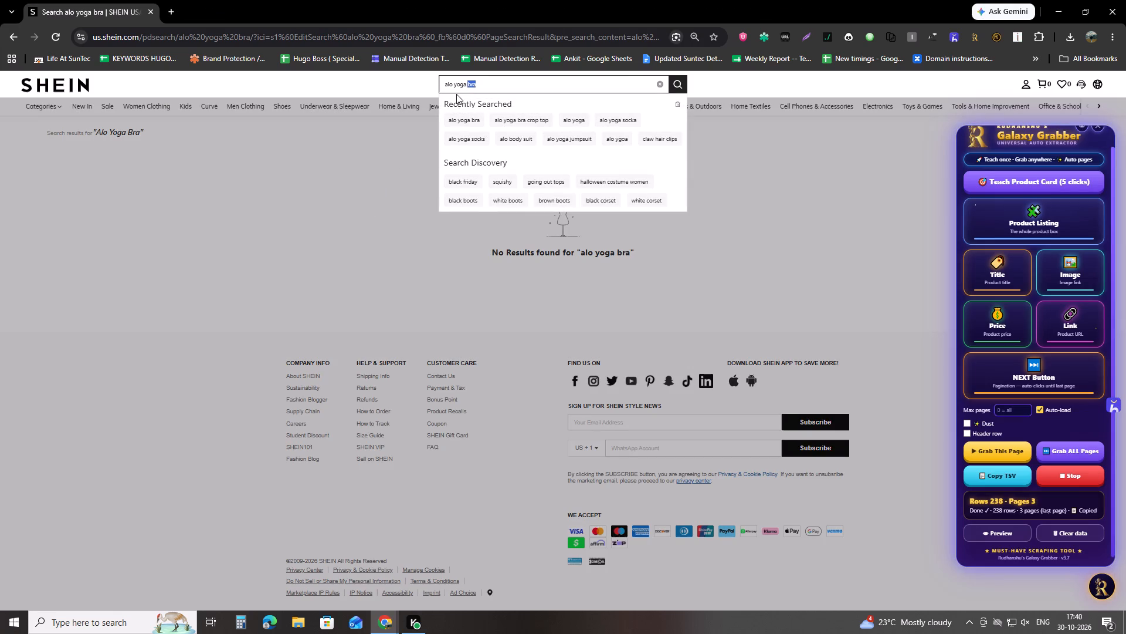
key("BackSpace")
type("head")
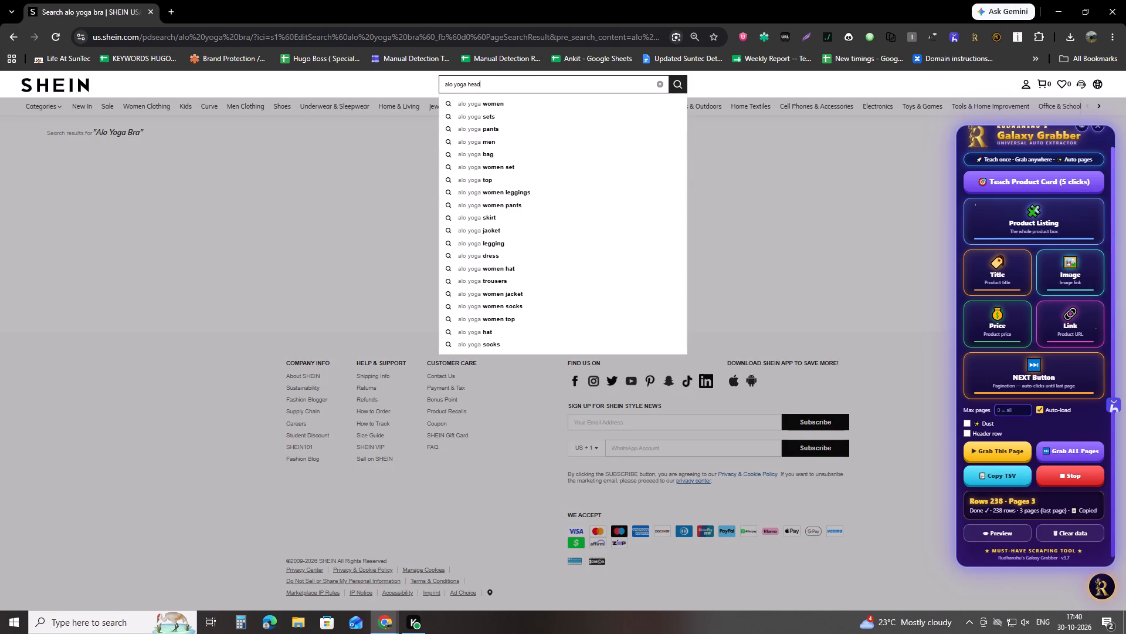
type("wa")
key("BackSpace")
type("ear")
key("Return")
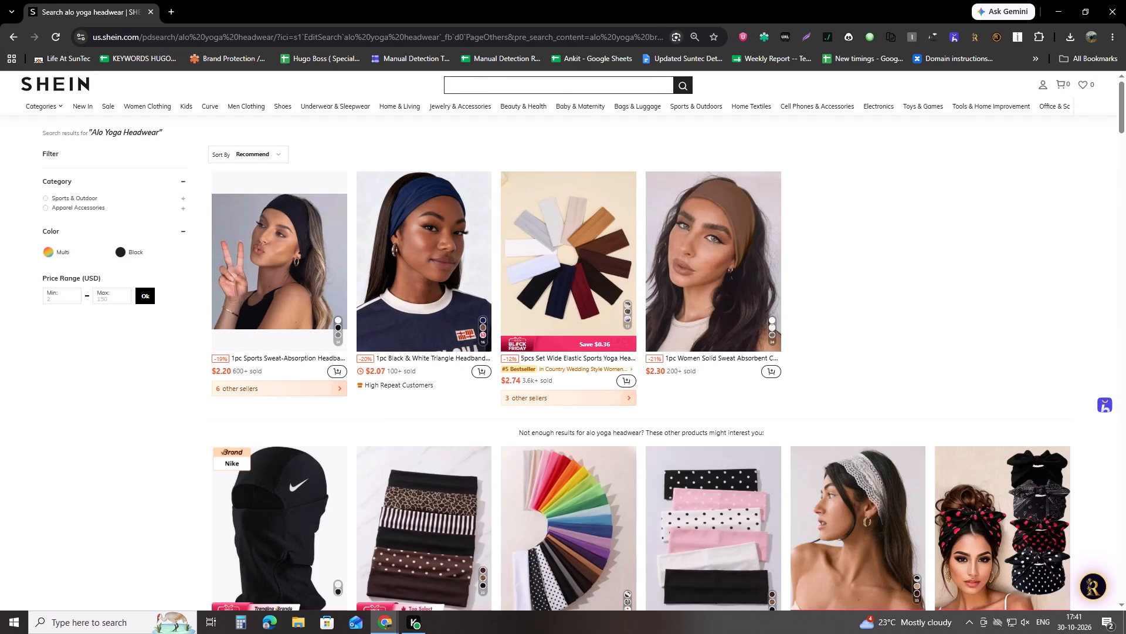
Change the SHEIN search to "alo yoga cap".
left_click(561, 91)
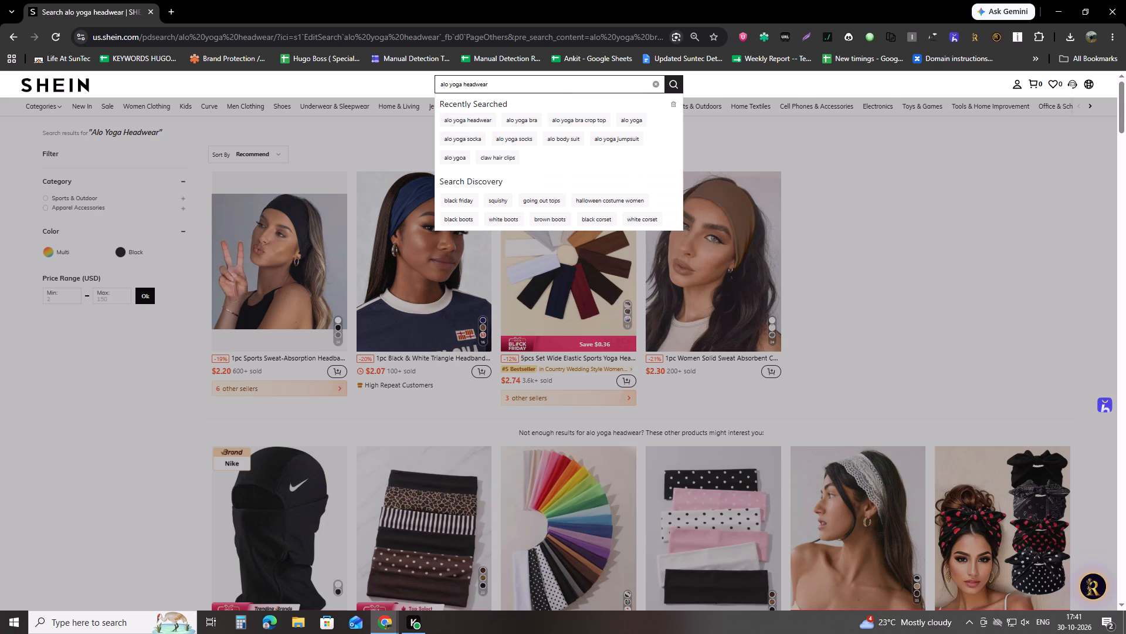
key("BackSpace")
key("BackSpace")
key("BackSpace")
key("BackSpace")
key("BackSpace")
key("BackSpace")
key("BackSpace")
key("BackSpace")
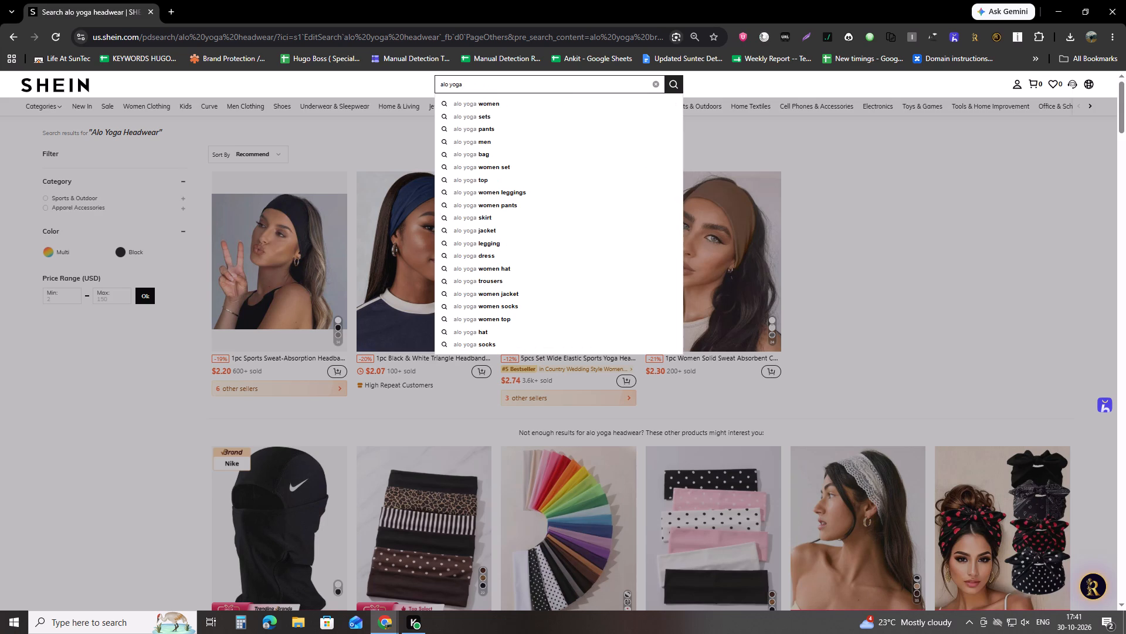
type("cap")
key("Return")
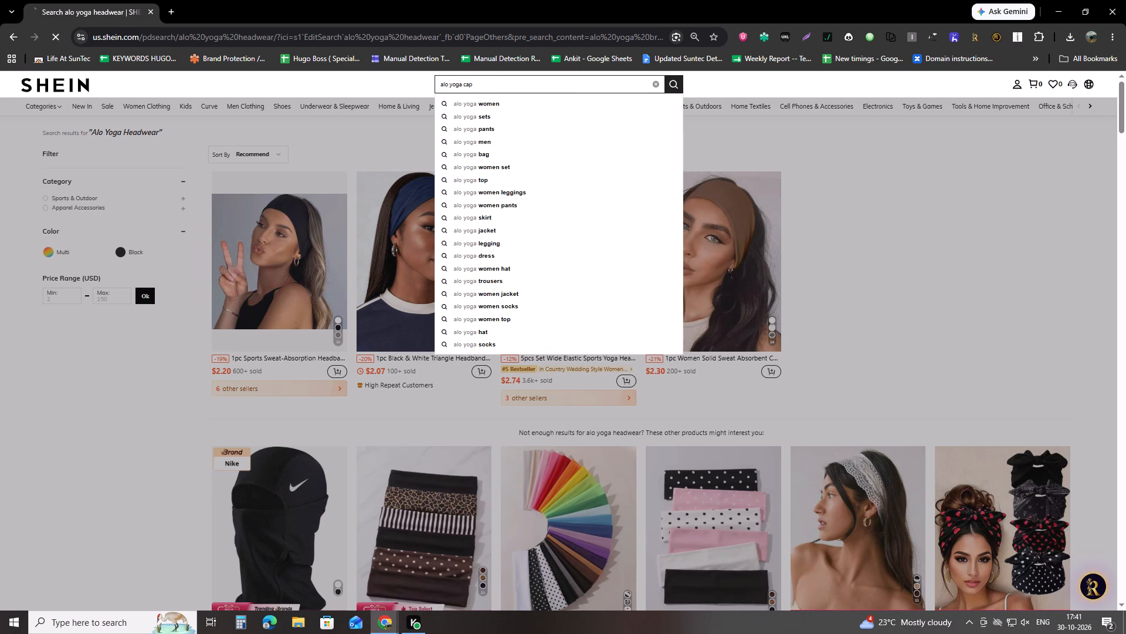
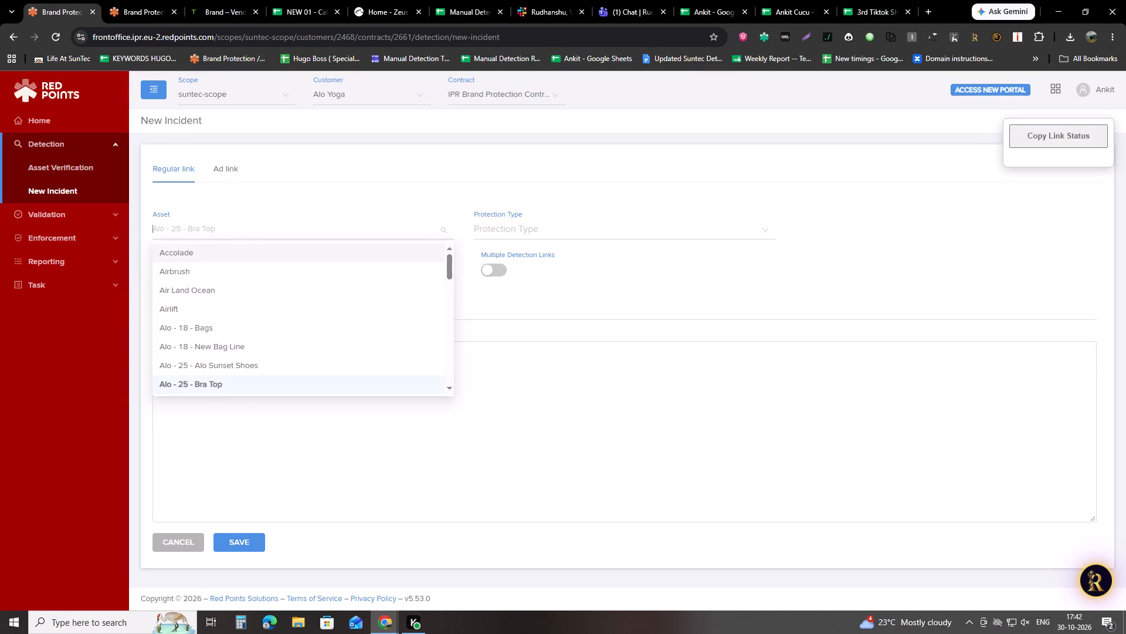
Look through the full list of Alo Yoga assets in the new incident form for further product categories, leaving the asset selection as is.
scroll(198, 323, "down", 2)
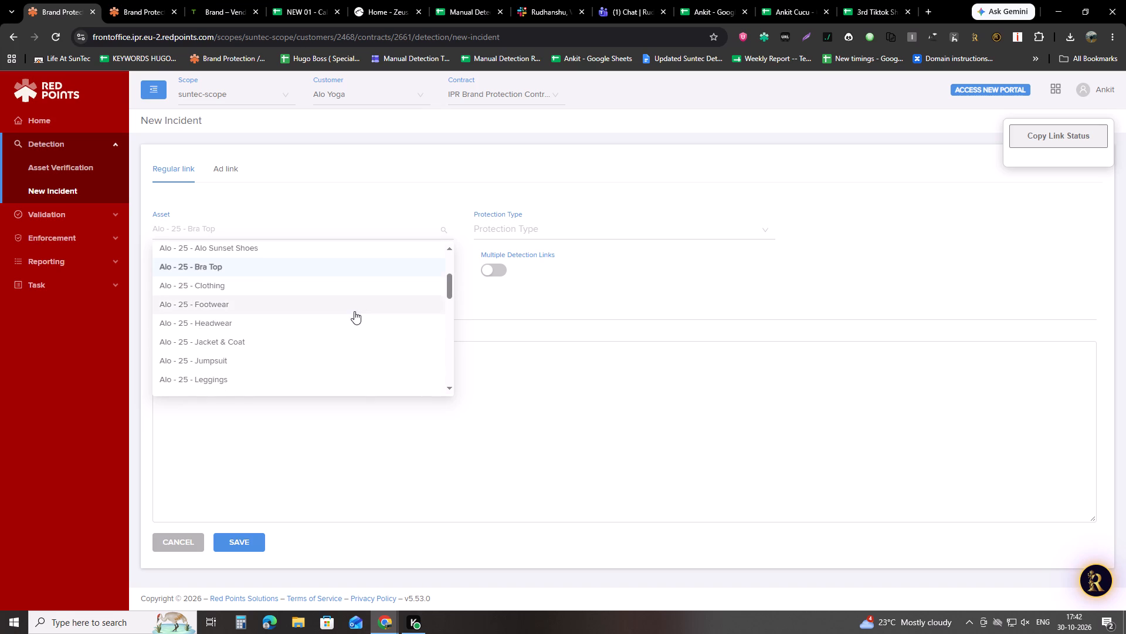
scroll(348, 306, "down", 4)
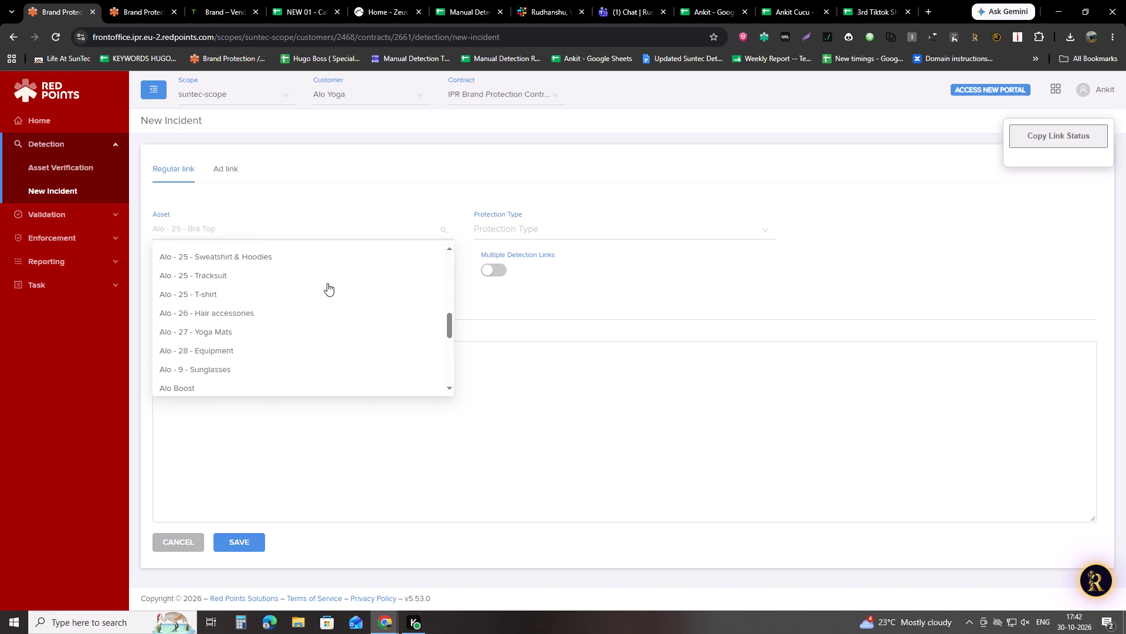
scroll(306, 296, "down", 1)
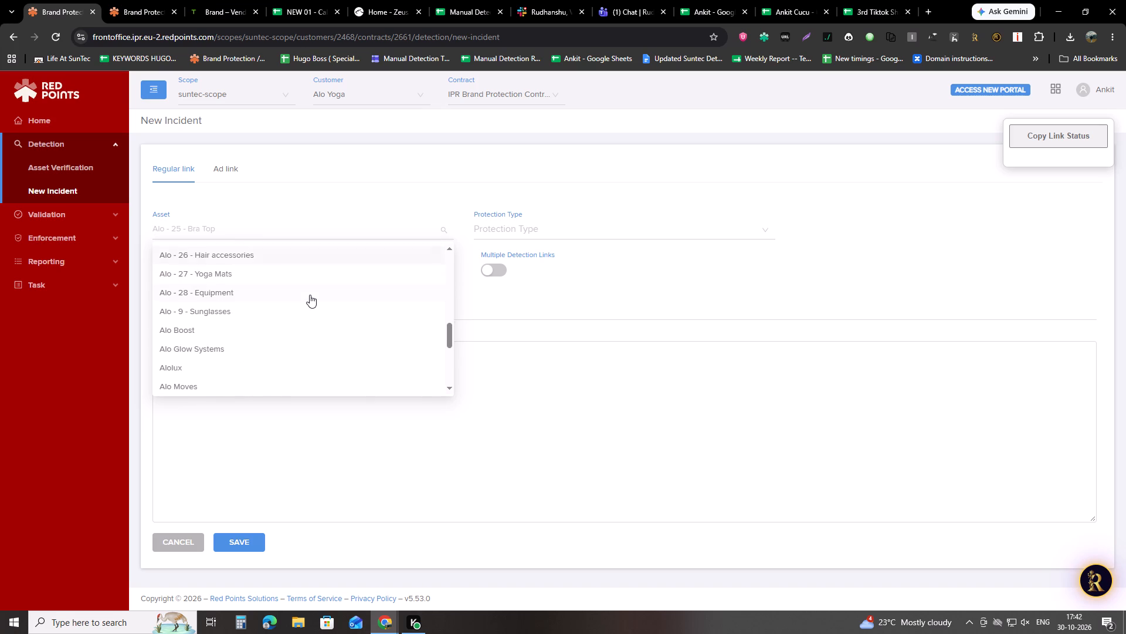
scroll(310, 295, "down", 7)
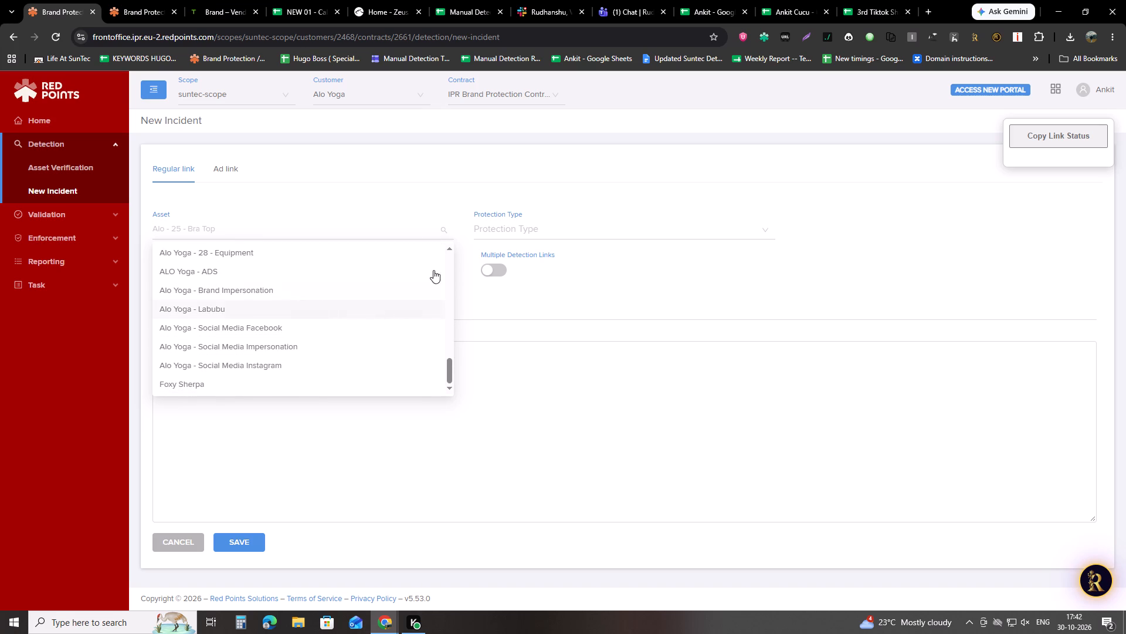
left_click(423, 166)
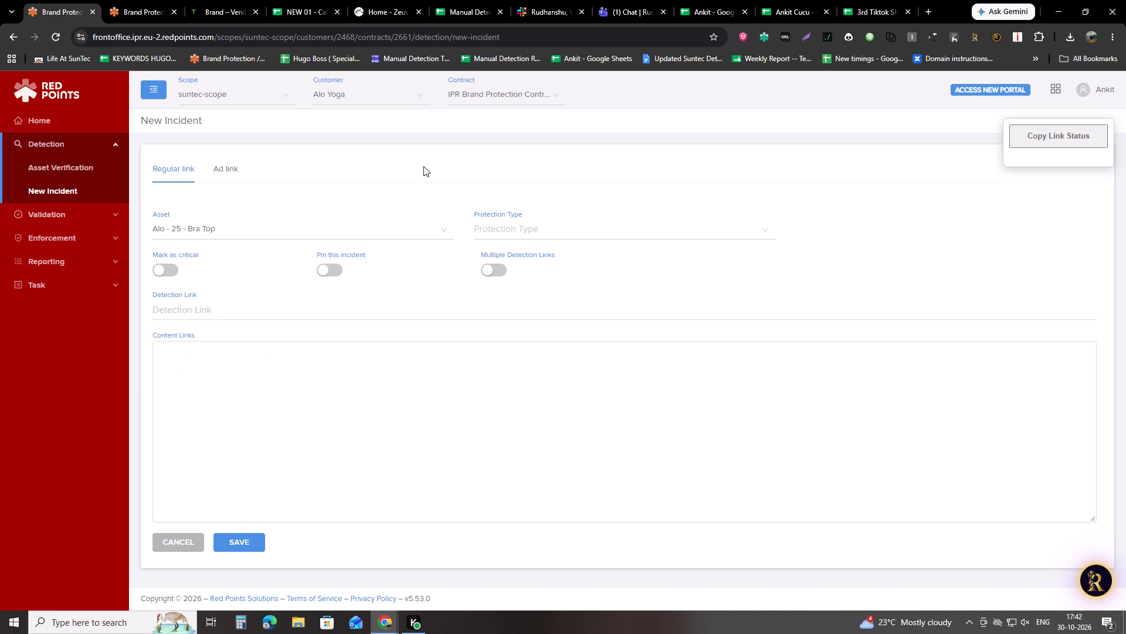
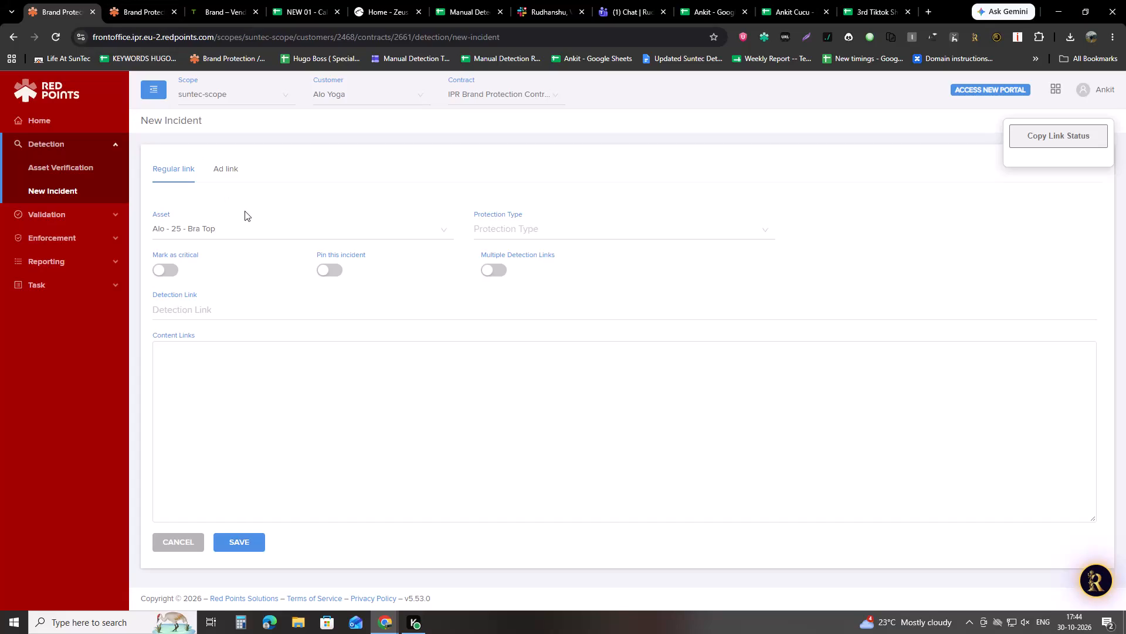
Look through the Alo - 25 product assets in the new incident form again, leaving the Bra Top selection as is.
left_click(256, 245)
left_click(255, 227)
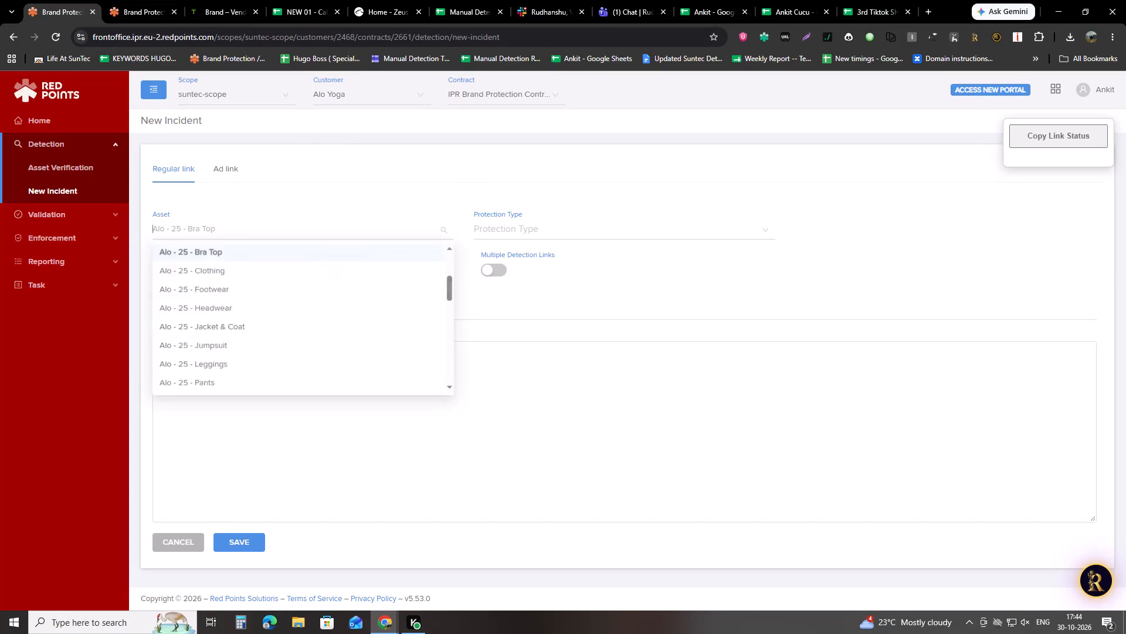
scroll(291, 296, "down", 1)
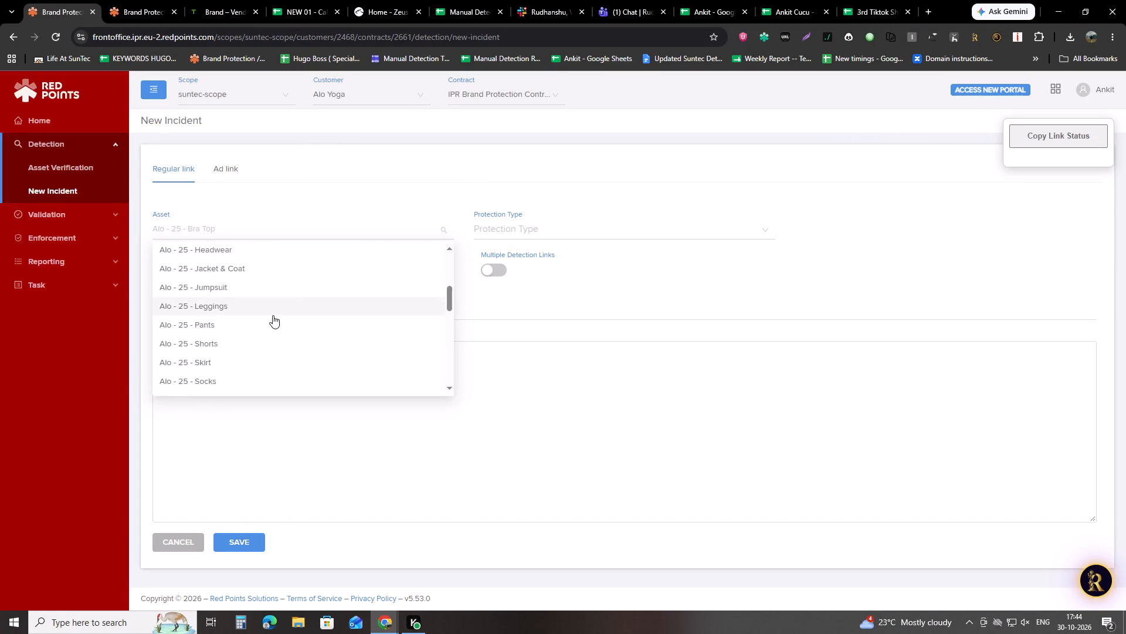
scroll(272, 316, "down", 1)
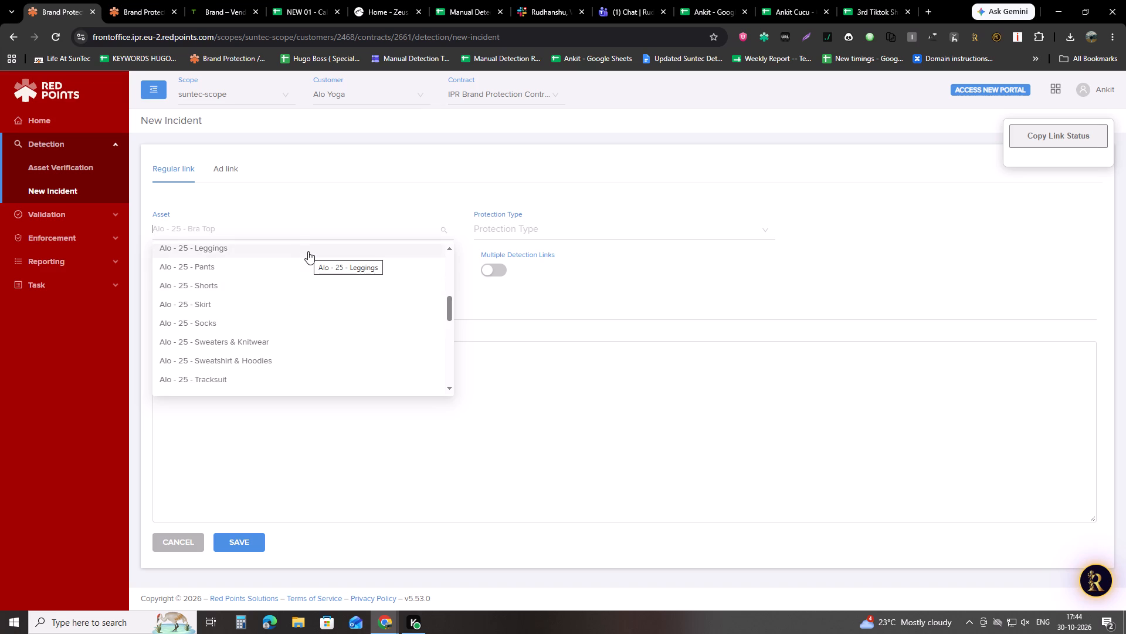
Open the Alo Yoga manual detection document linked in the Alo Yoga row of the brand calendar and look through it.
left_click(298, 0)
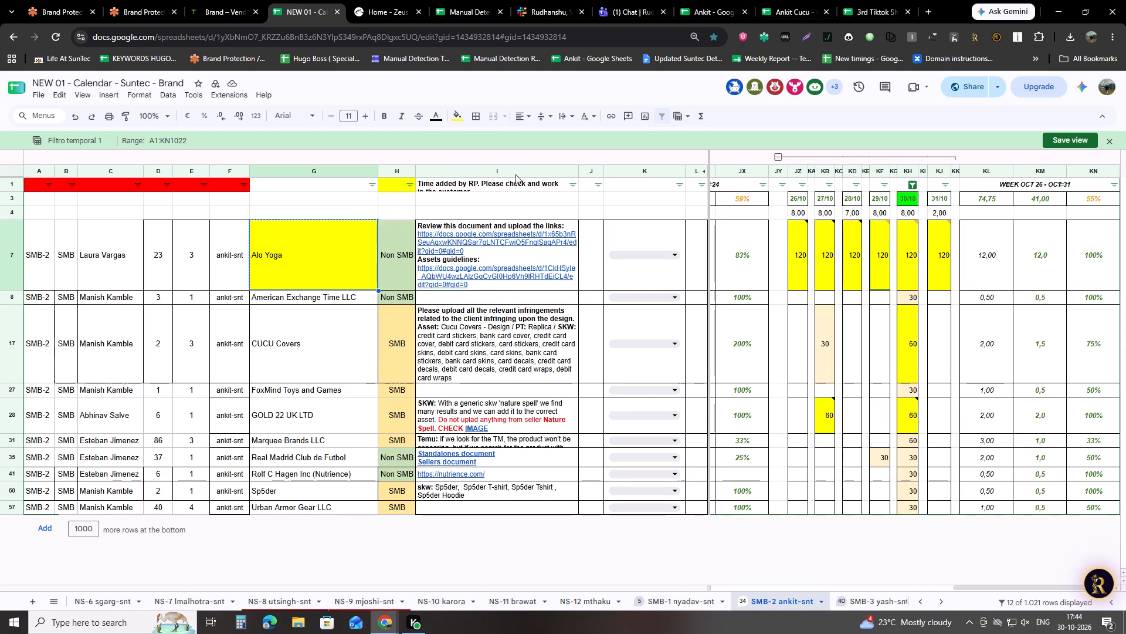
left_click(479, 237)
left_click(490, 301)
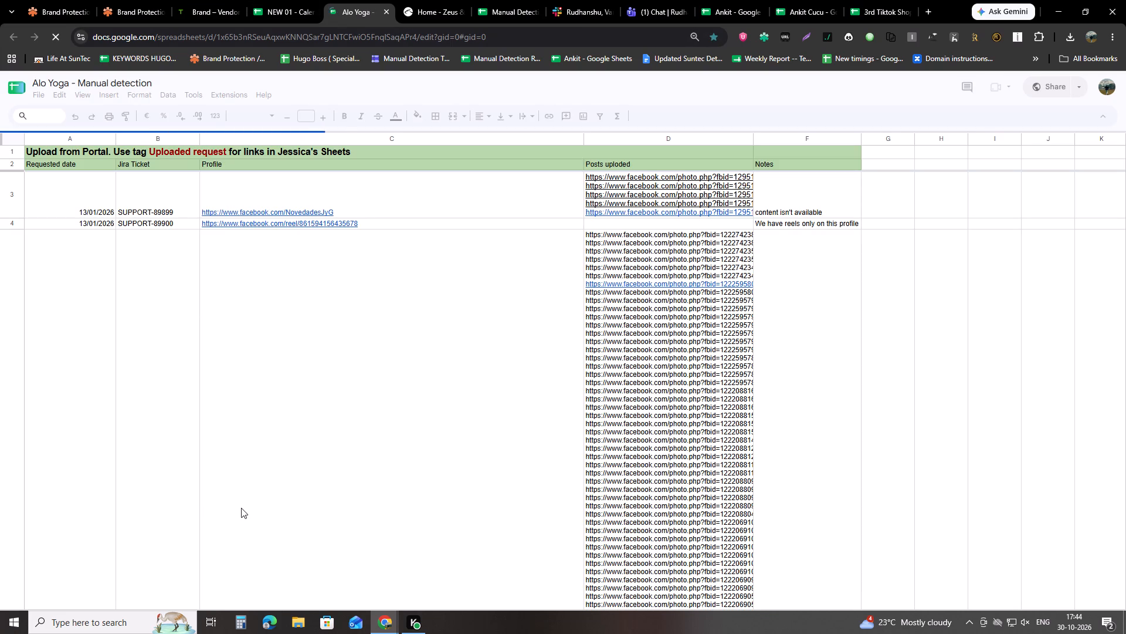
scroll(241, 508, "down", 3)
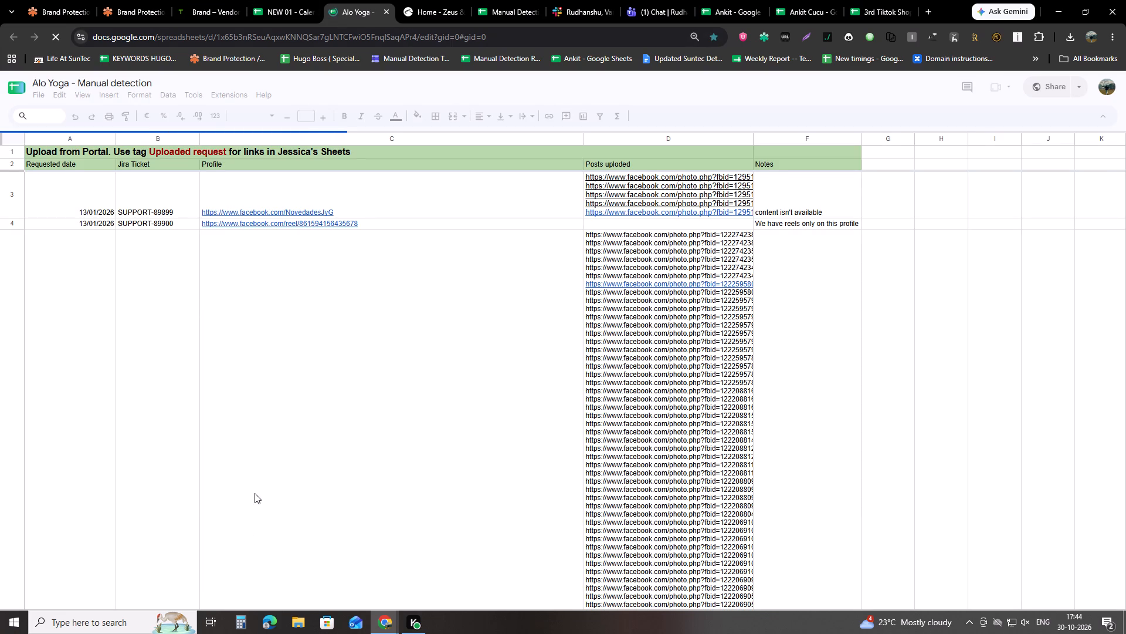
Open the fake indicators presentation linked in the Guidelines sheet of the Alo Yoga manual detection document.
left_click(255, 493)
left_click(169, 593)
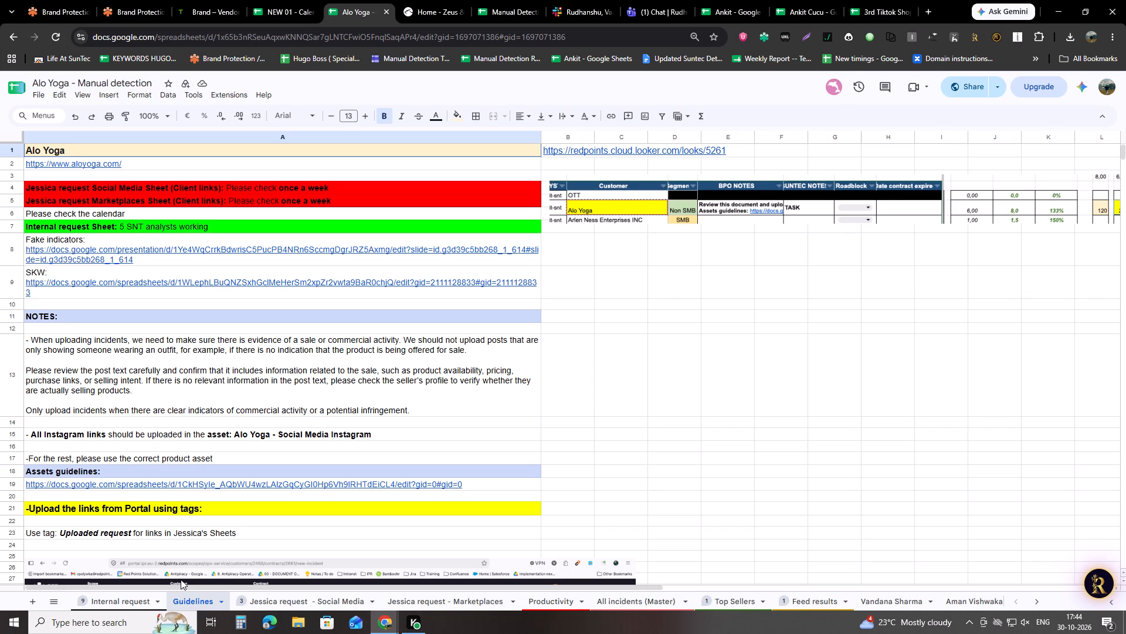
left_click(201, 246)
left_click(102, 279)
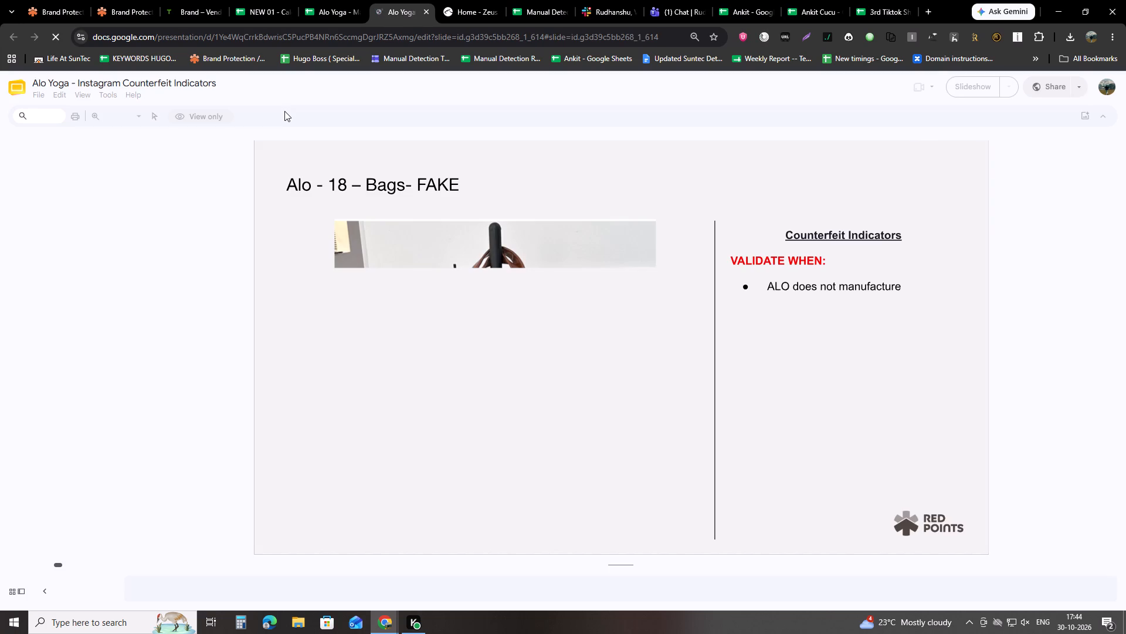
Search the Instagram counterfeit indicators presentation for "headwear".
scroll(430, 205, "down", 4)
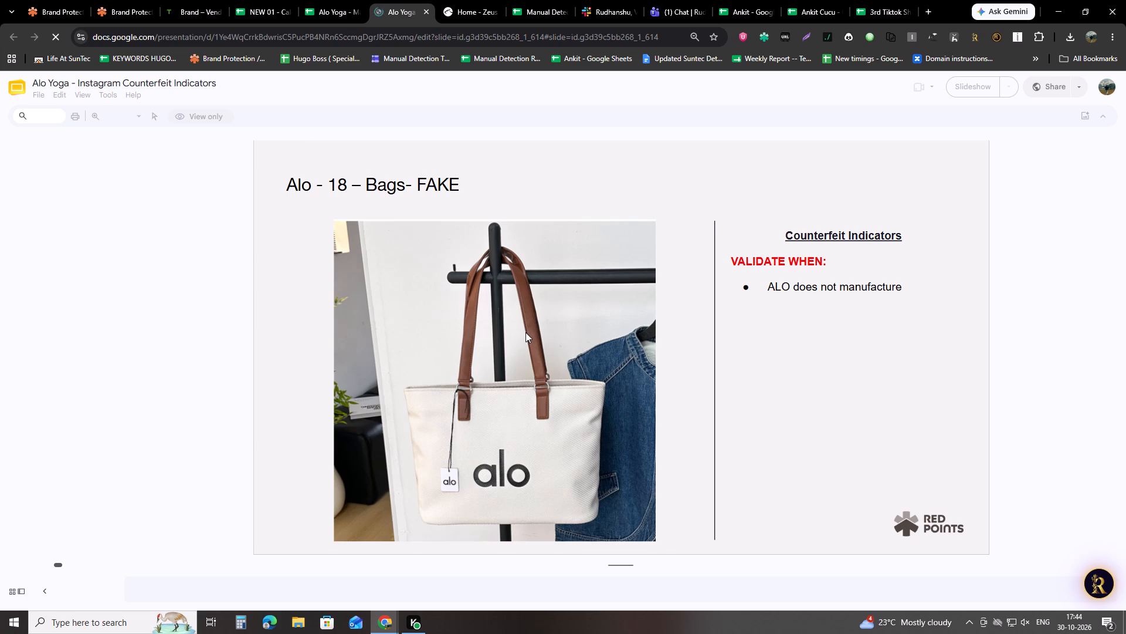
key("ctrl+f")
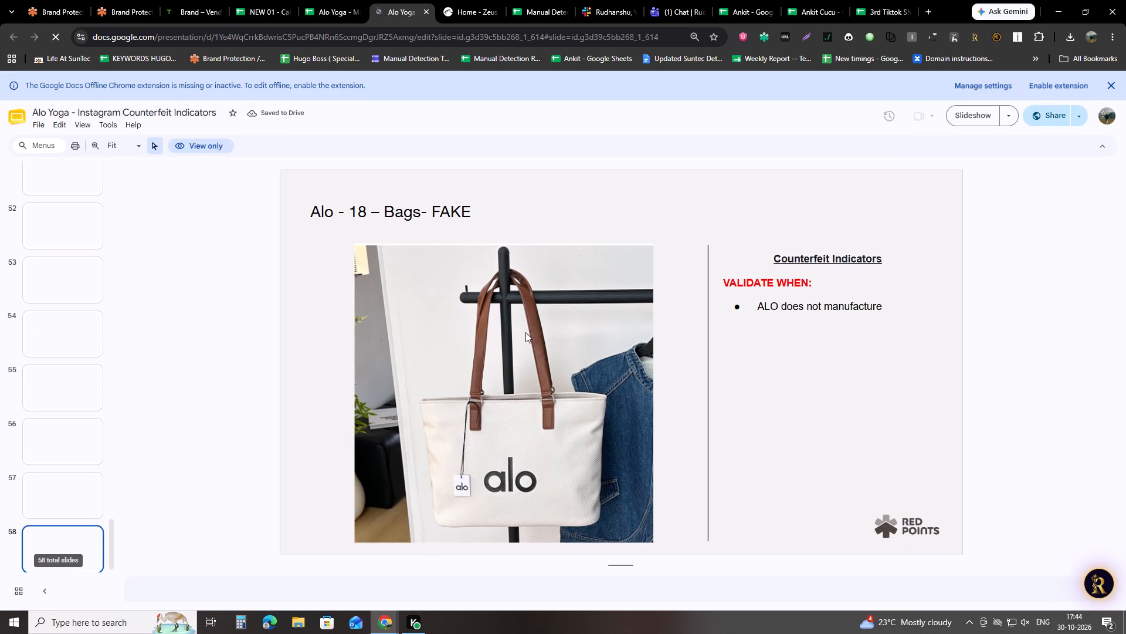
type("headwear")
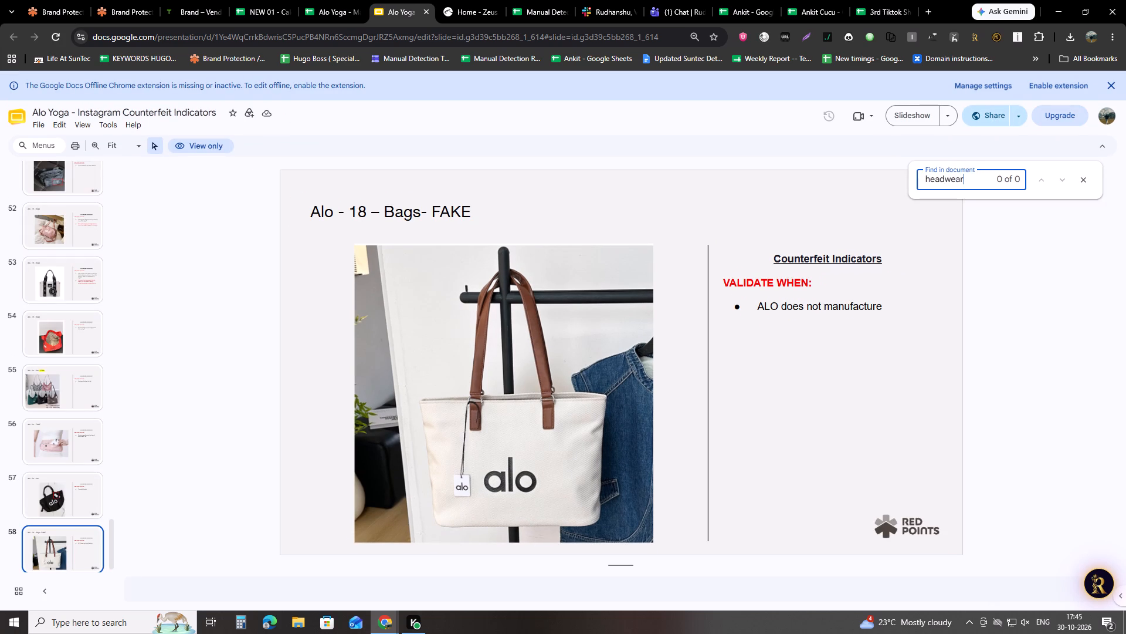
Browse the counterfeit indicator slides for headwear, viewing the products-not-manufactured section slide and the Alo - 25 visor slide.
scroll(557, 324, "down", 10)
scroll(65, 385, "down", 8)
scroll(65, 405, "up", 7)
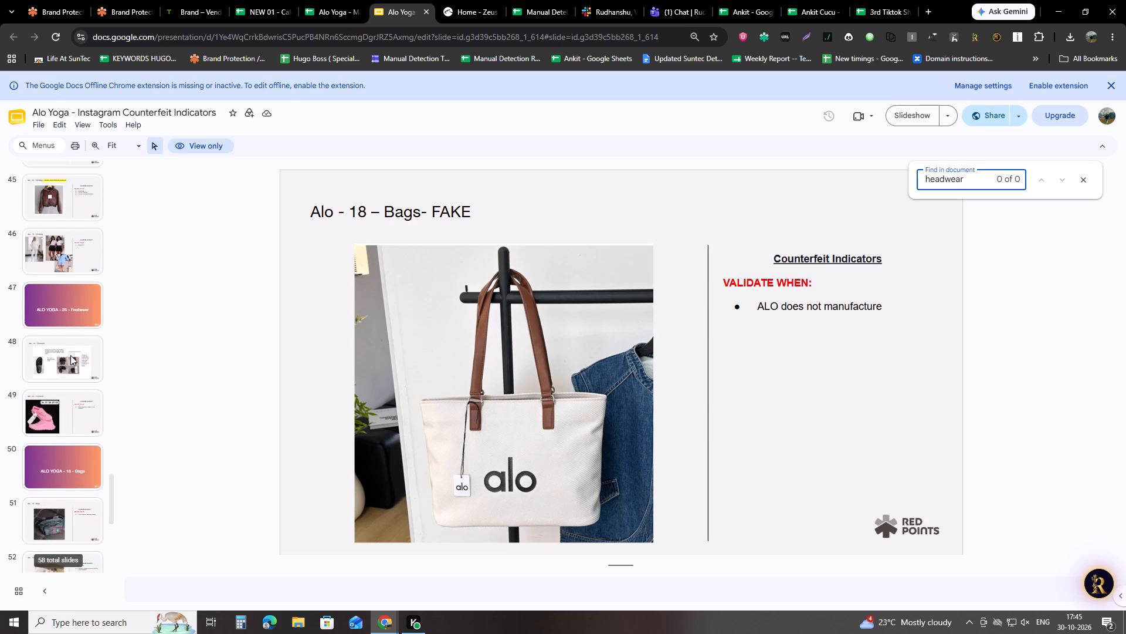
scroll(70, 355, "up", 11)
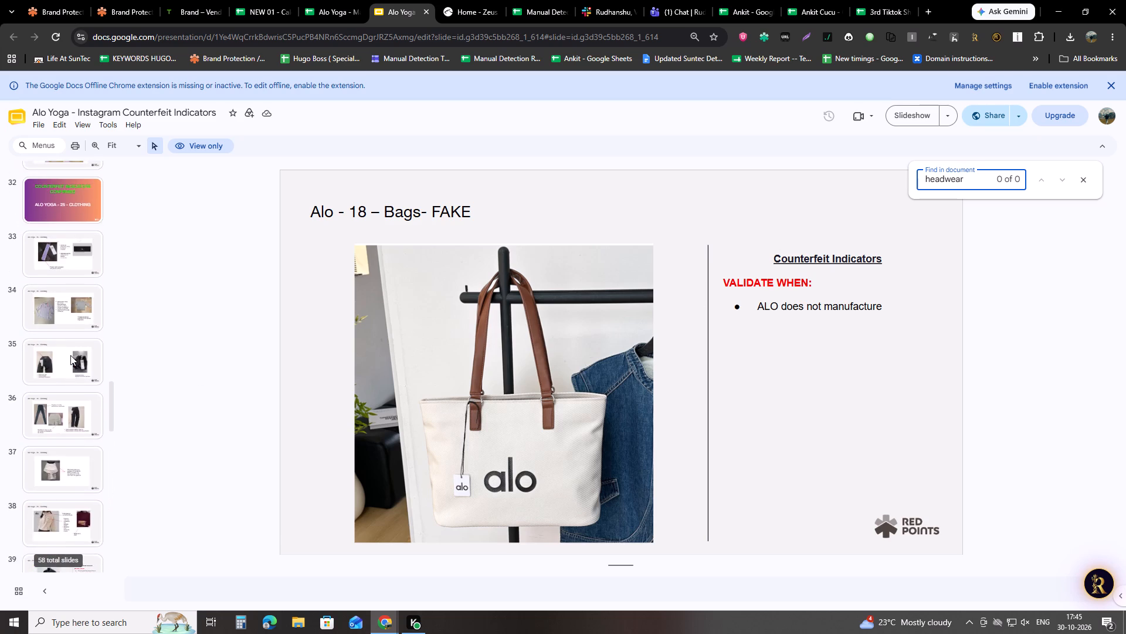
scroll(70, 355, "up", 6)
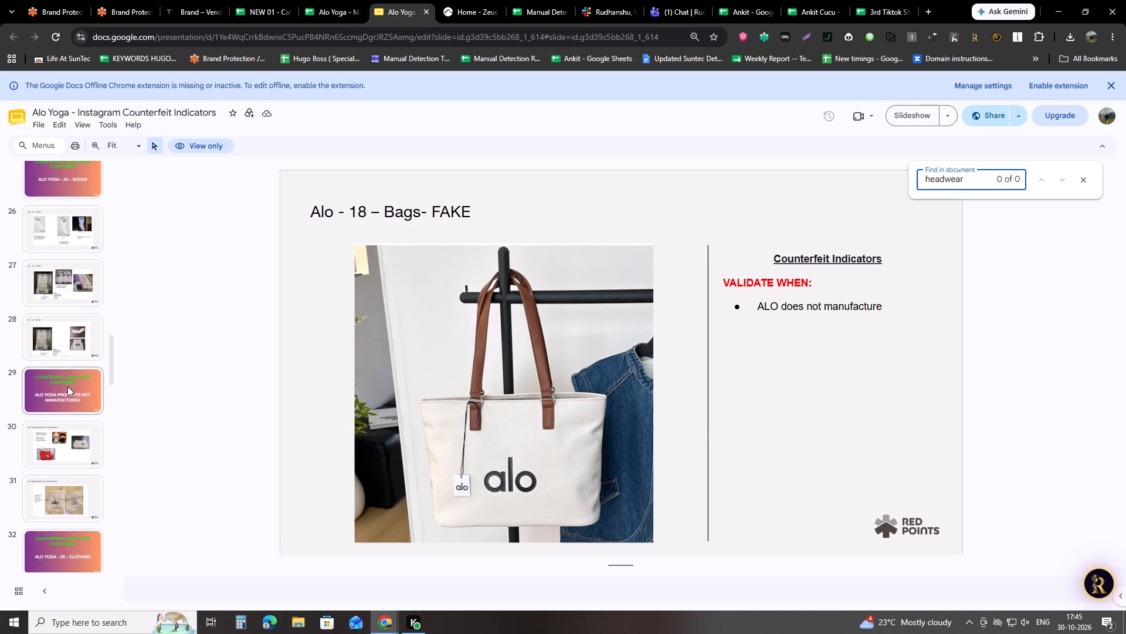
left_click(67, 386)
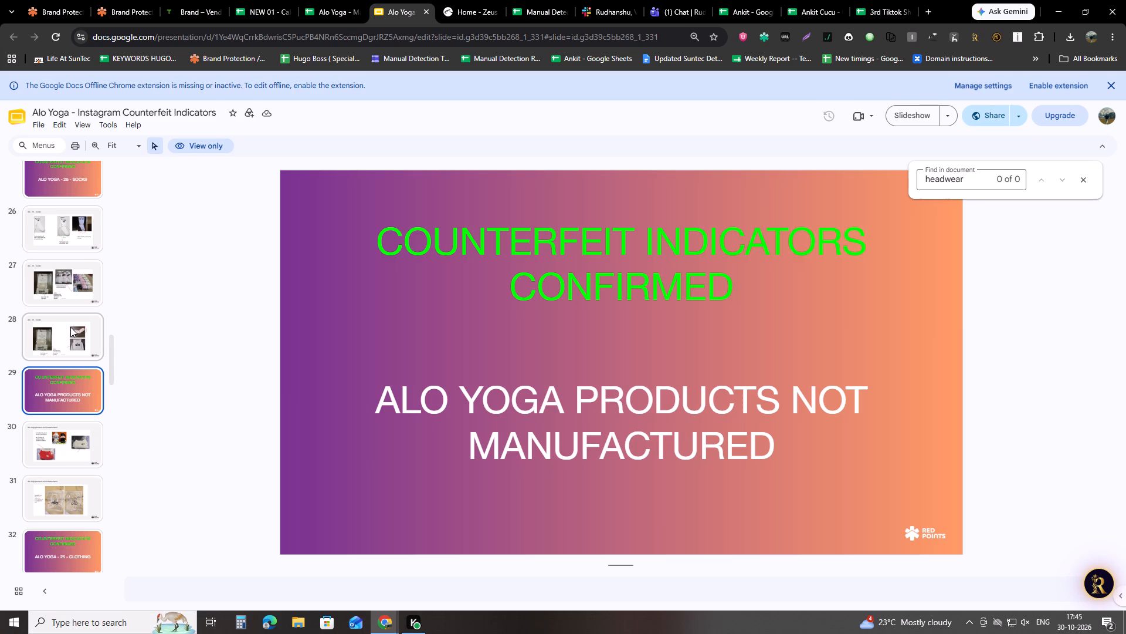
scroll(70, 327, "up", 5)
left_click(68, 359)
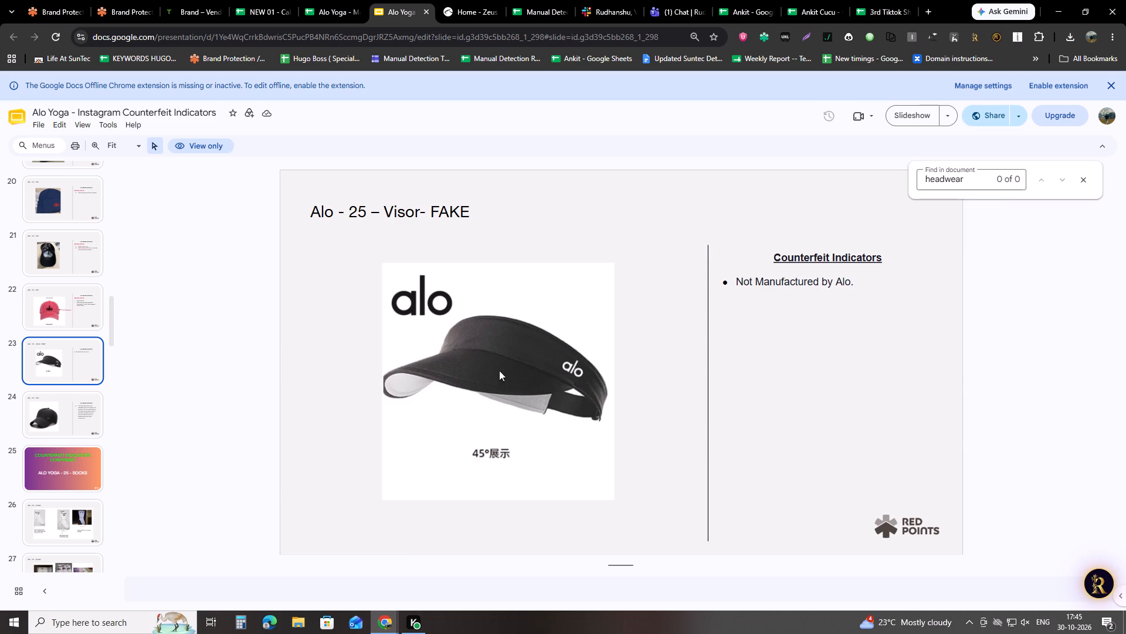
Compare the counterfeit indicators on hat and visor slides 22 to 24 of the Alo Yoga Instagram Counterfeit Indicators deck.
left_click(73, 311)
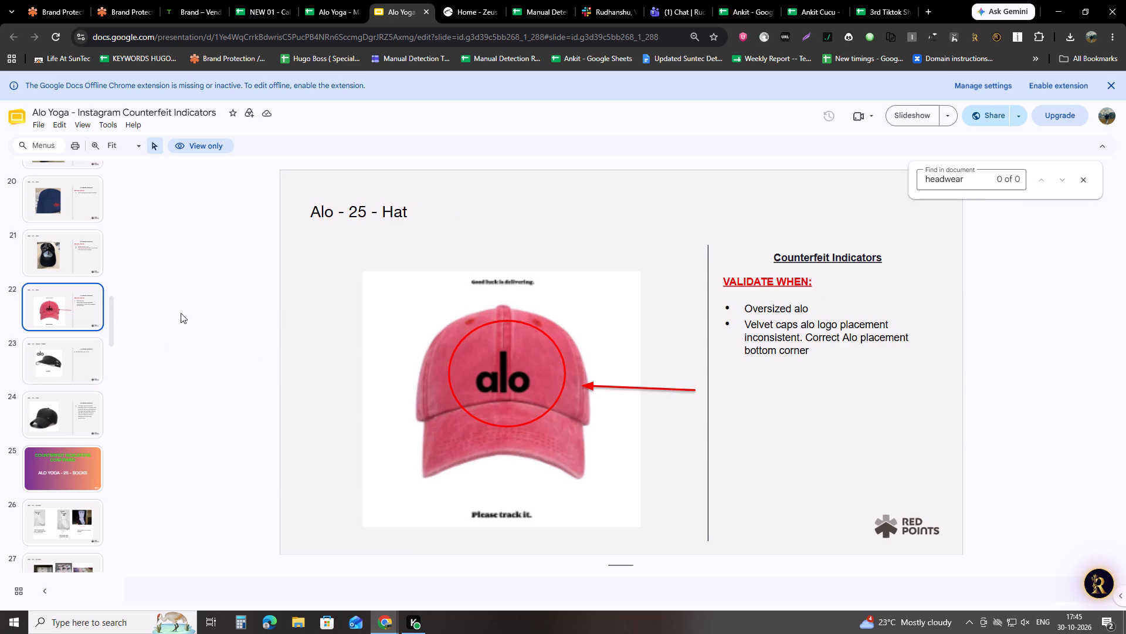
left_click(61, 364)
left_click_drag(764, 254, 901, 257)
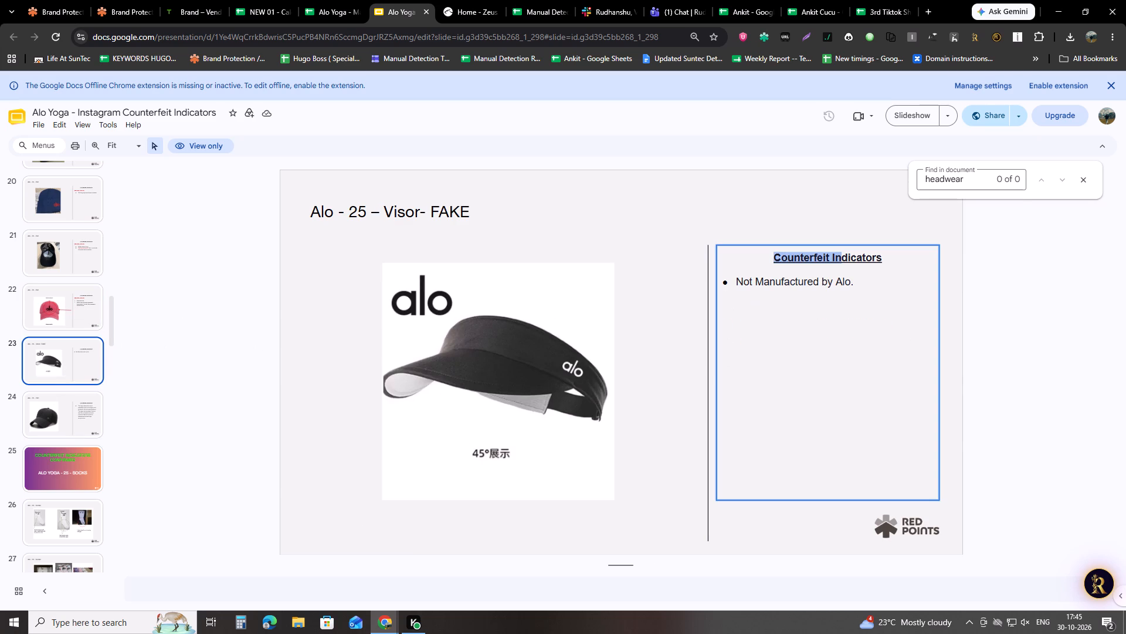
left_click_drag(901, 257, 901, 257)
left_click(755, 341)
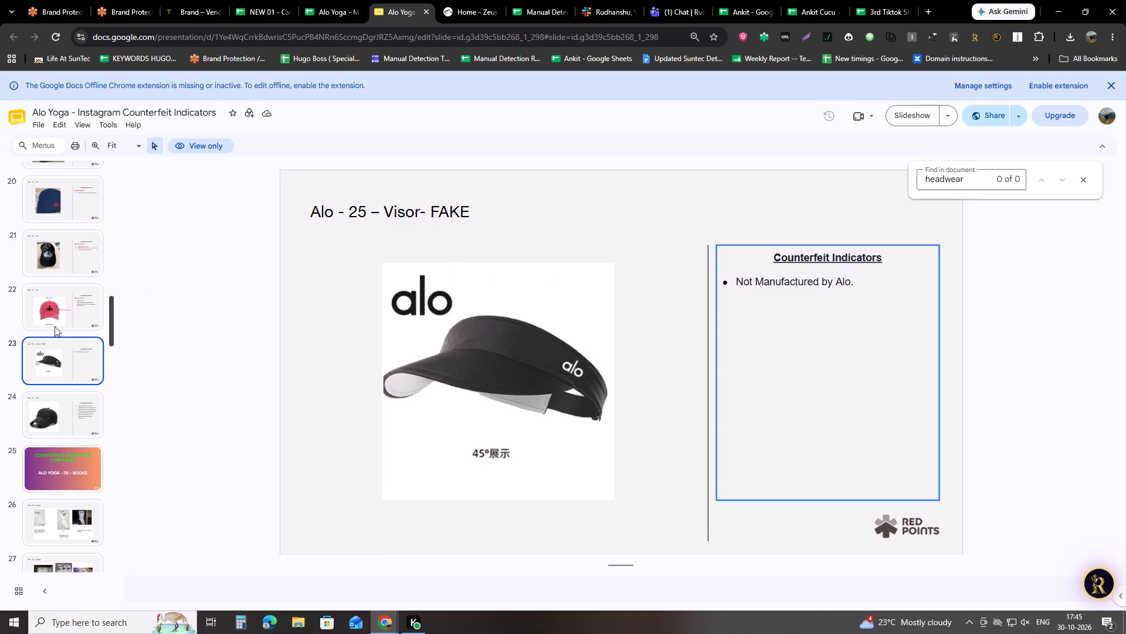
left_click(55, 307)
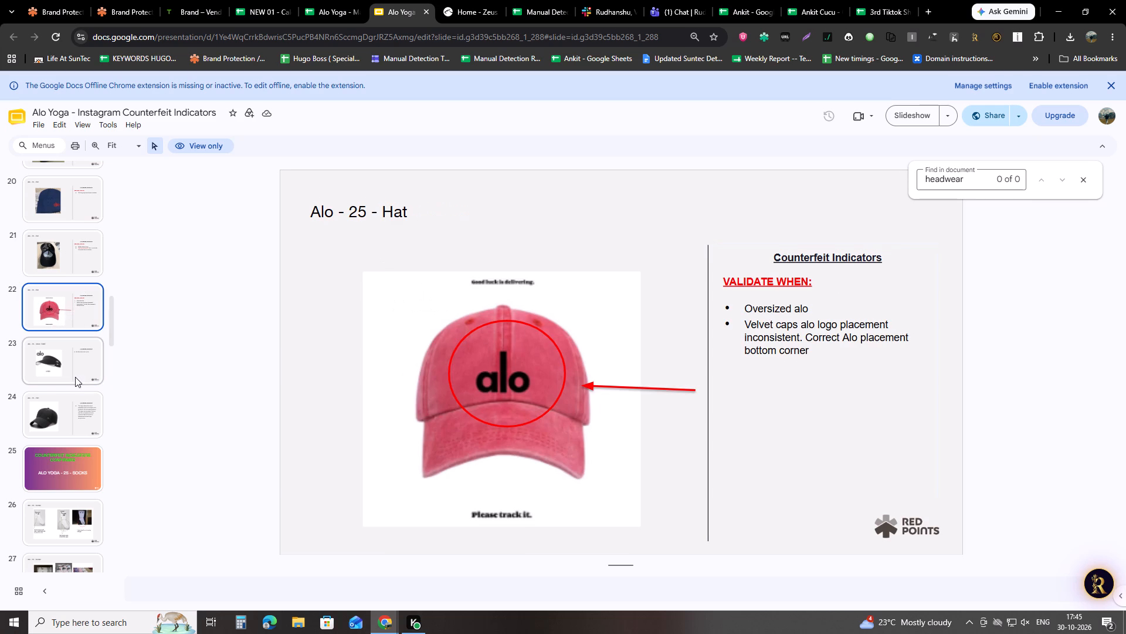
left_click(75, 377)
left_click(90, 406)
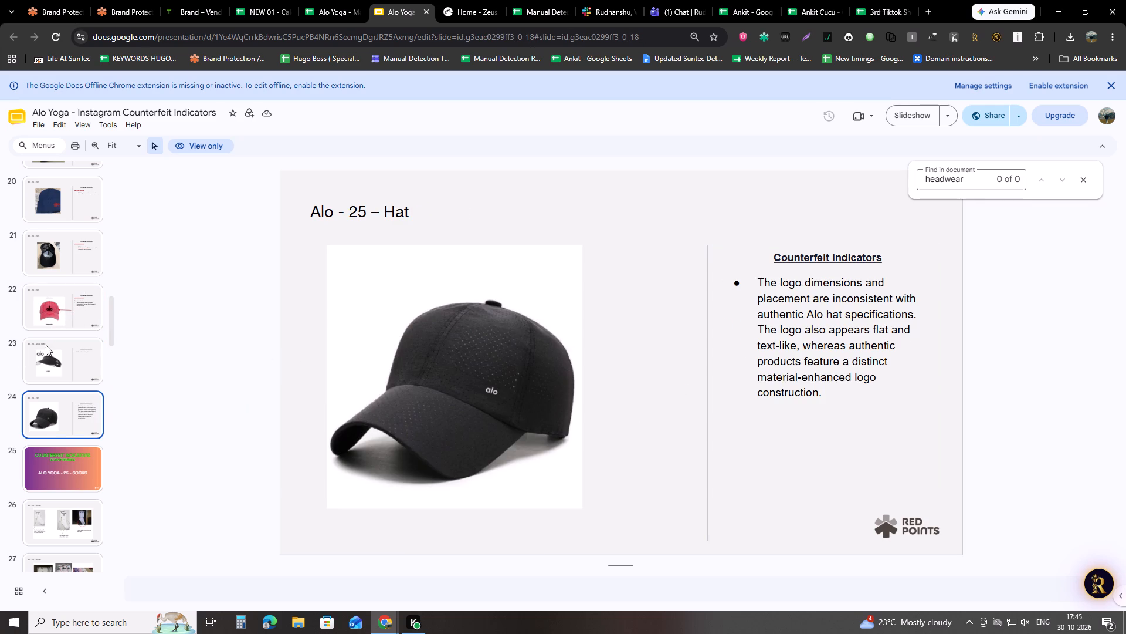
Review the counterfeit indicators on the hat slides backwards from slide 21 to slide 15.
scroll(49, 345, "up", 1)
left_click(56, 306)
scroll(53, 277, "up", 2)
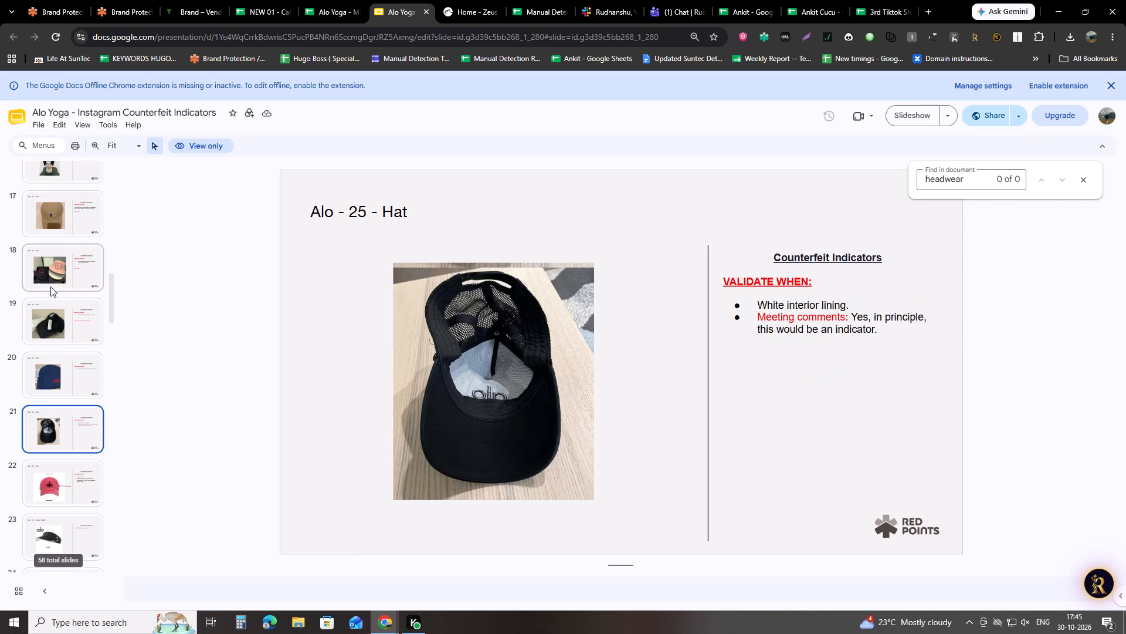
left_click(50, 284)
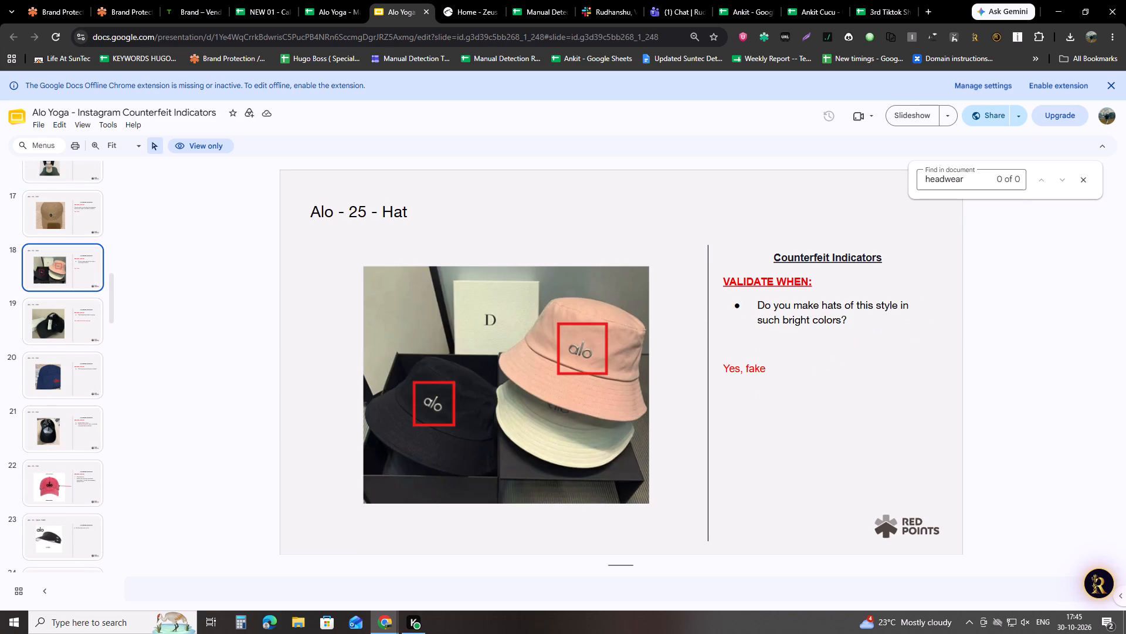
left_click_drag(755, 331, 806, 322)
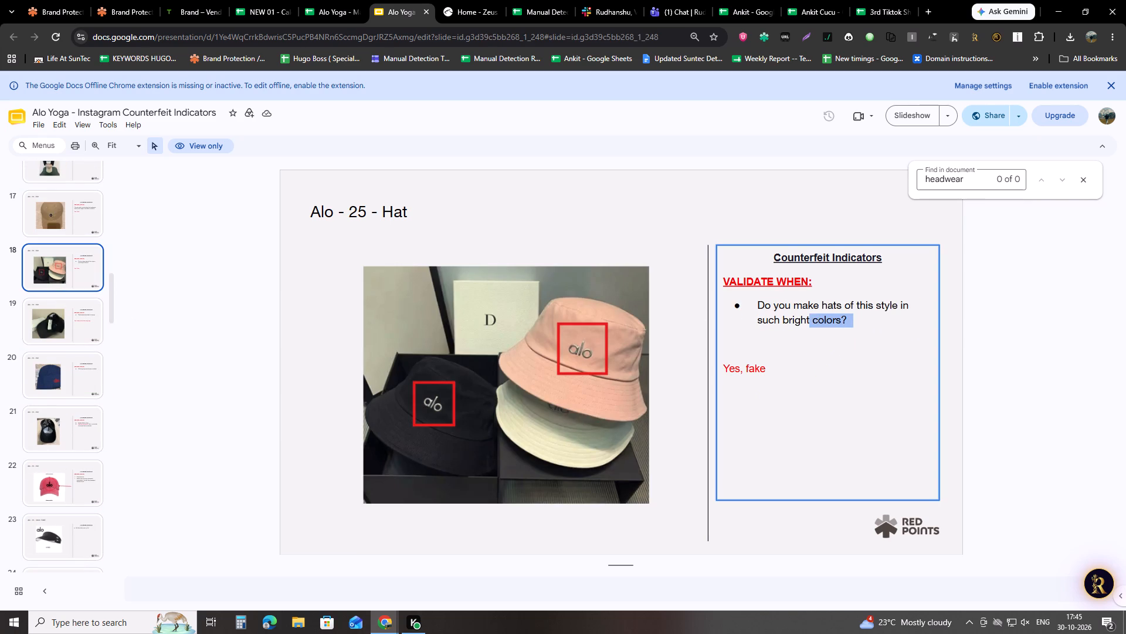
left_click_drag(806, 322, 788, 321)
scroll(78, 318, "up", 2)
left_click(59, 323)
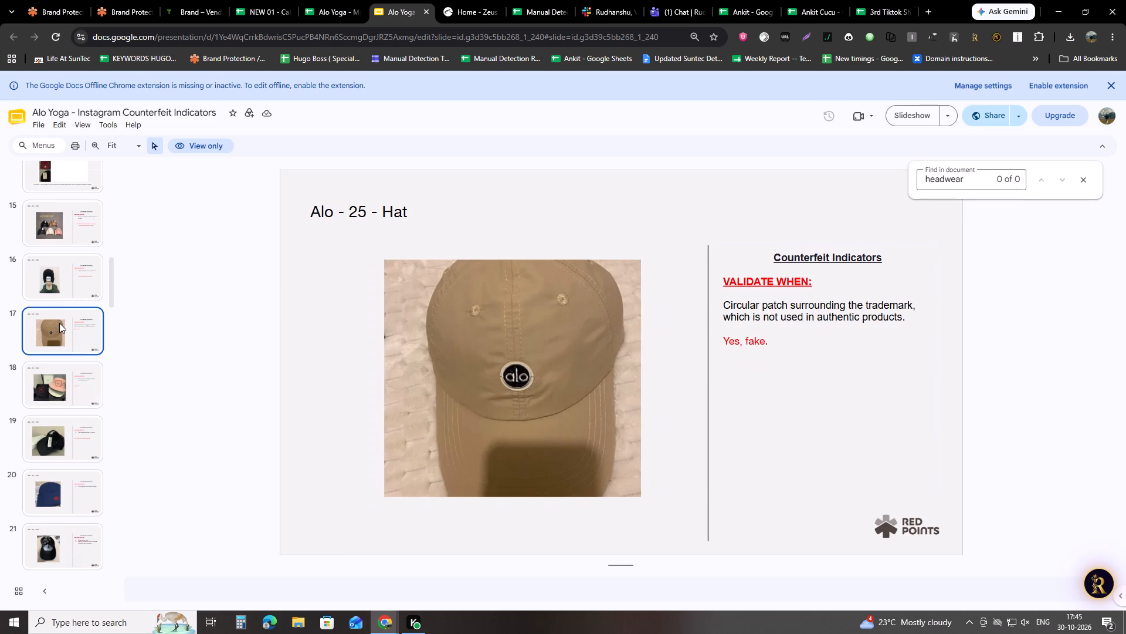
left_click(59, 297)
left_click(59, 266)
left_click(59, 241)
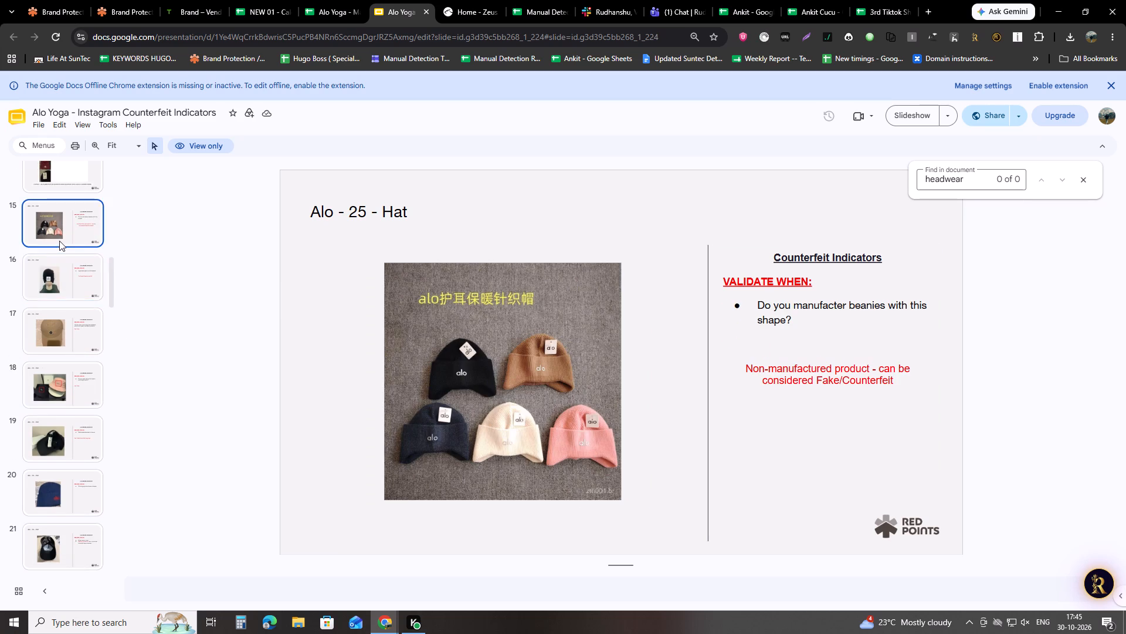
Continue back through the earlier hat slides to slide 3, checking the counterfeit indicators for caps and visors.
scroll(61, 274, "up", 3)
left_click(66, 300)
left_click(67, 246)
scroll(67, 236, "up", 3)
left_click(56, 266)
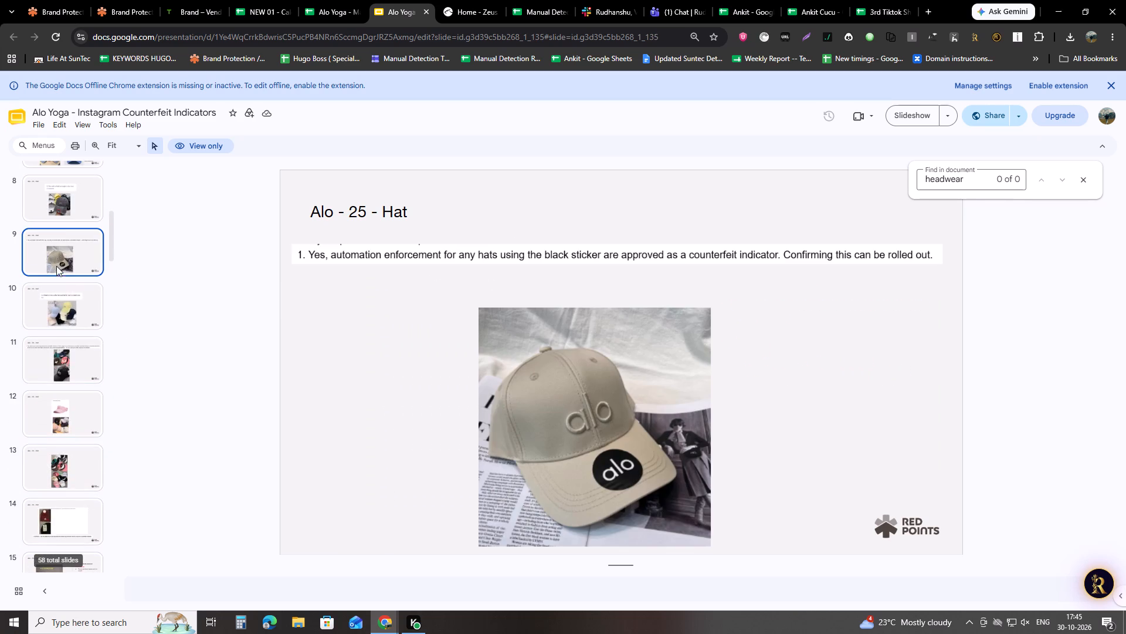
scroll(69, 211, "up", 2)
left_click(57, 271)
left_click(65, 310)
scroll(68, 247, "up", 2)
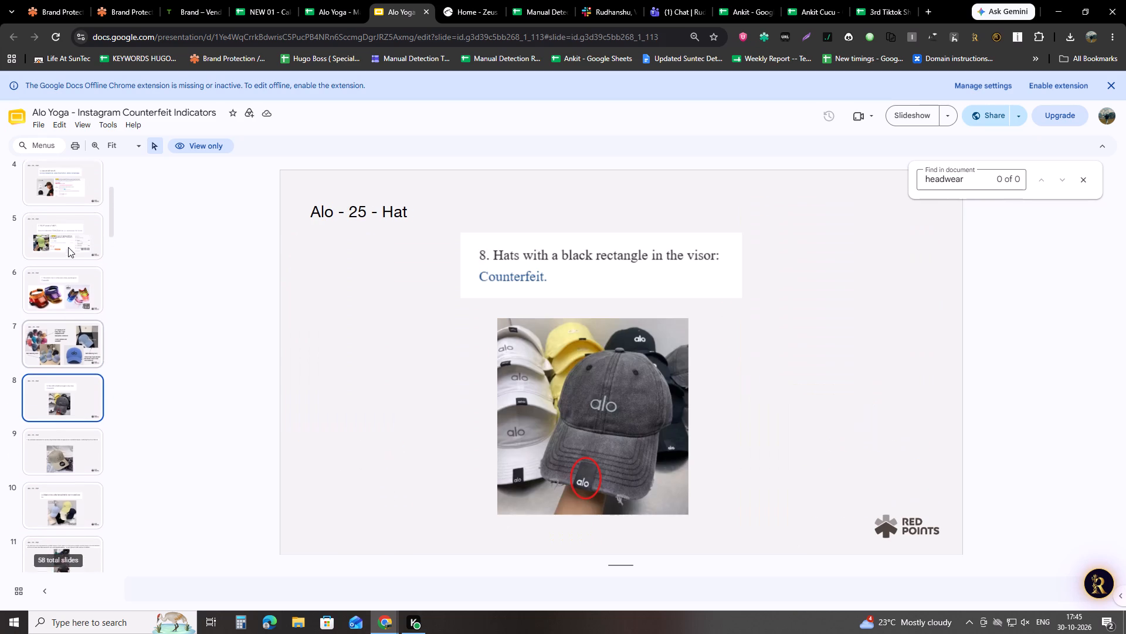
left_click(64, 264)
left_click(67, 322)
scroll(68, 258, "up", 2)
left_click(62, 301)
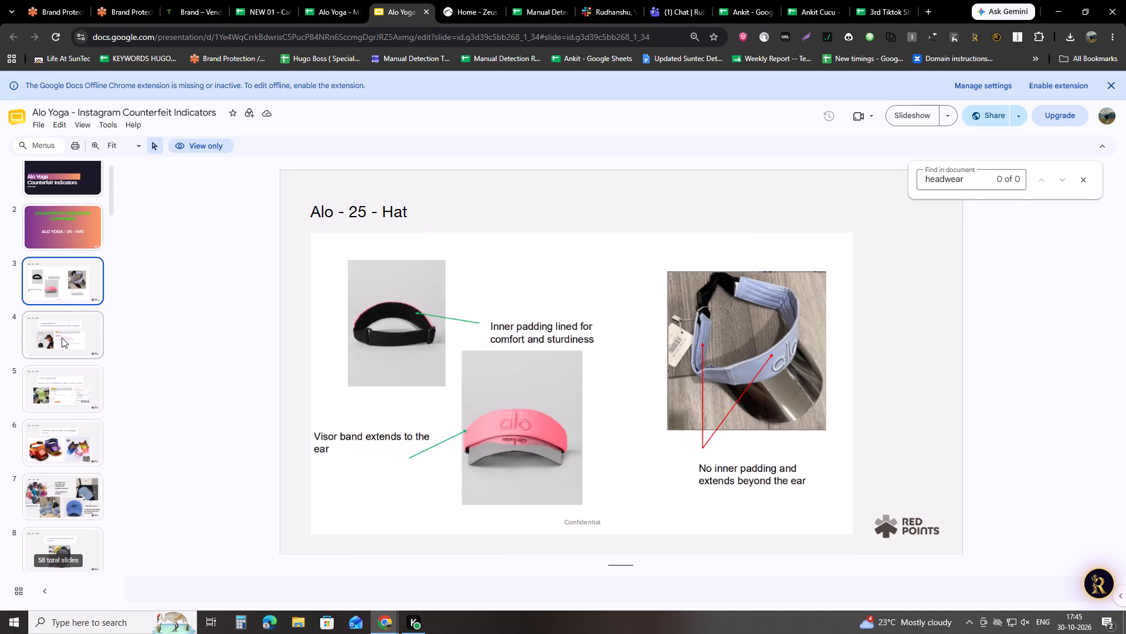
Go forward through the hat slides again from slide 4, rechecking the indicators and ending on visor slide 23.
left_click(62, 338)
left_click(59, 389)
scroll(59, 426, "down", 2)
left_click(62, 326)
left_click(65, 416)
scroll(65, 416, "down", 4)
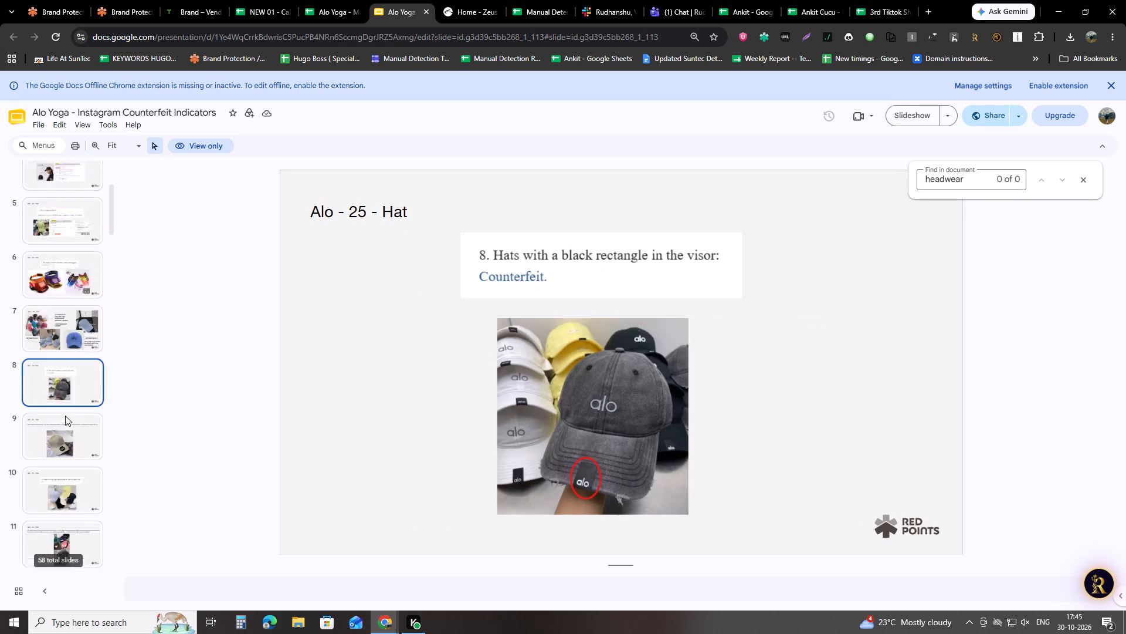
scroll(67, 393, "down", 7)
left_click(49, 389)
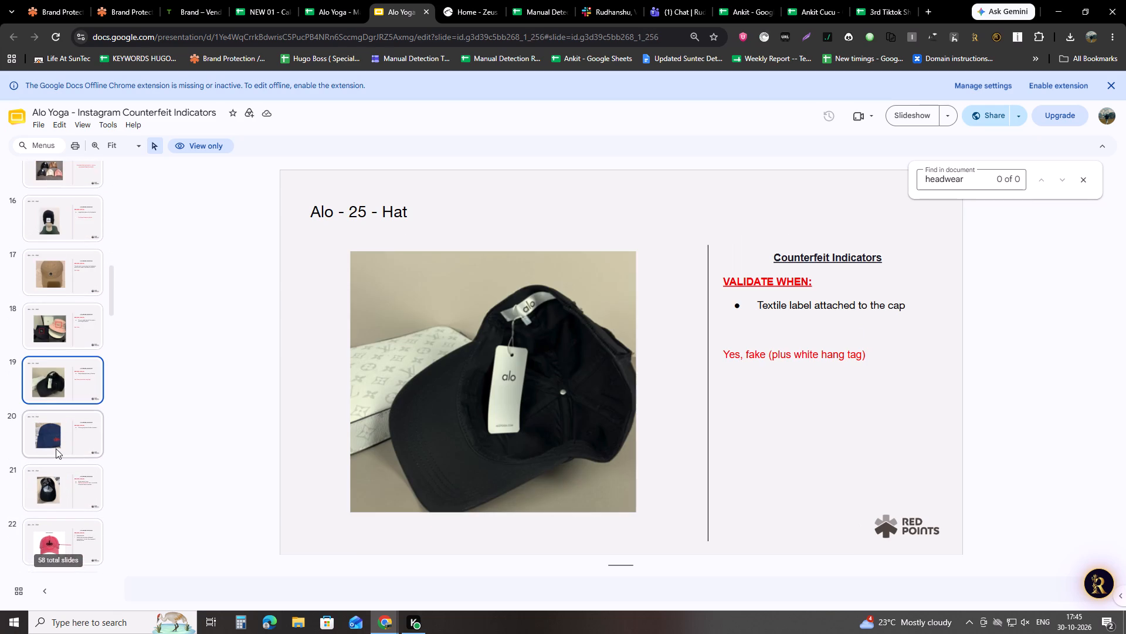
scroll(57, 450, "down", 2)
left_click(55, 406)
left_click(63, 441)
left_click(63, 471)
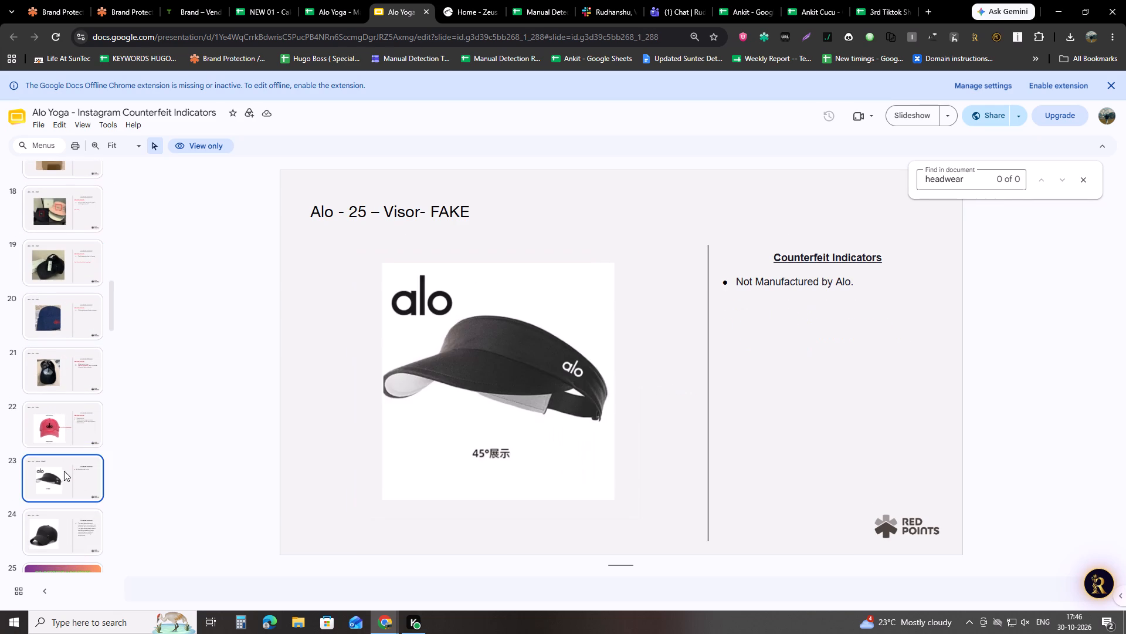
scroll(67, 469, "down", 4)
left_click(51, 310)
scroll(254, 366, "up", 1)
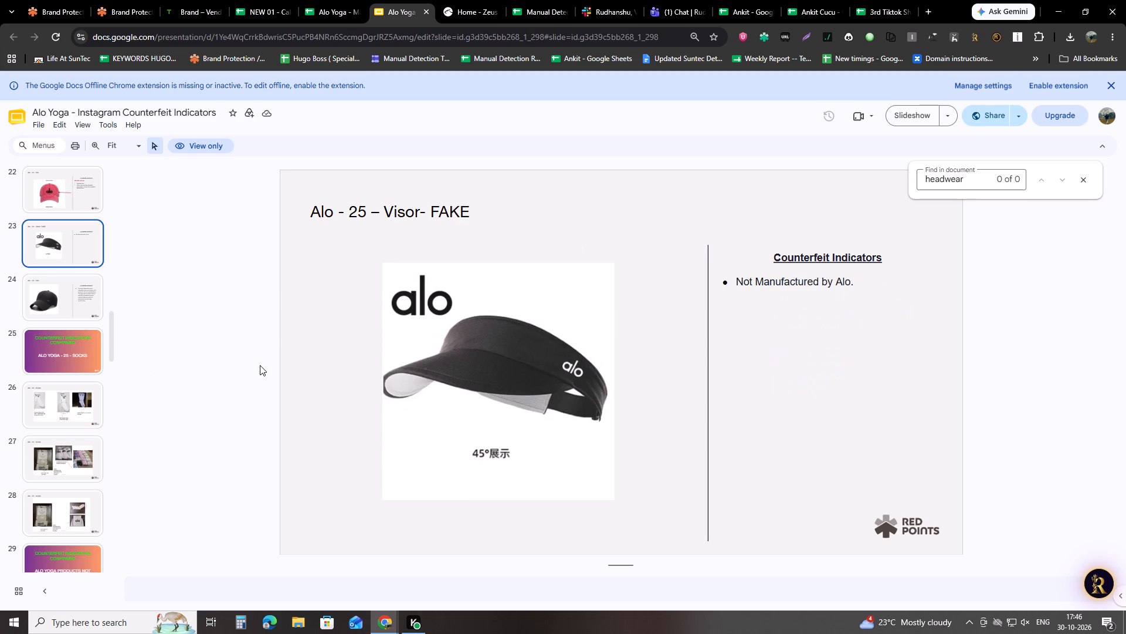
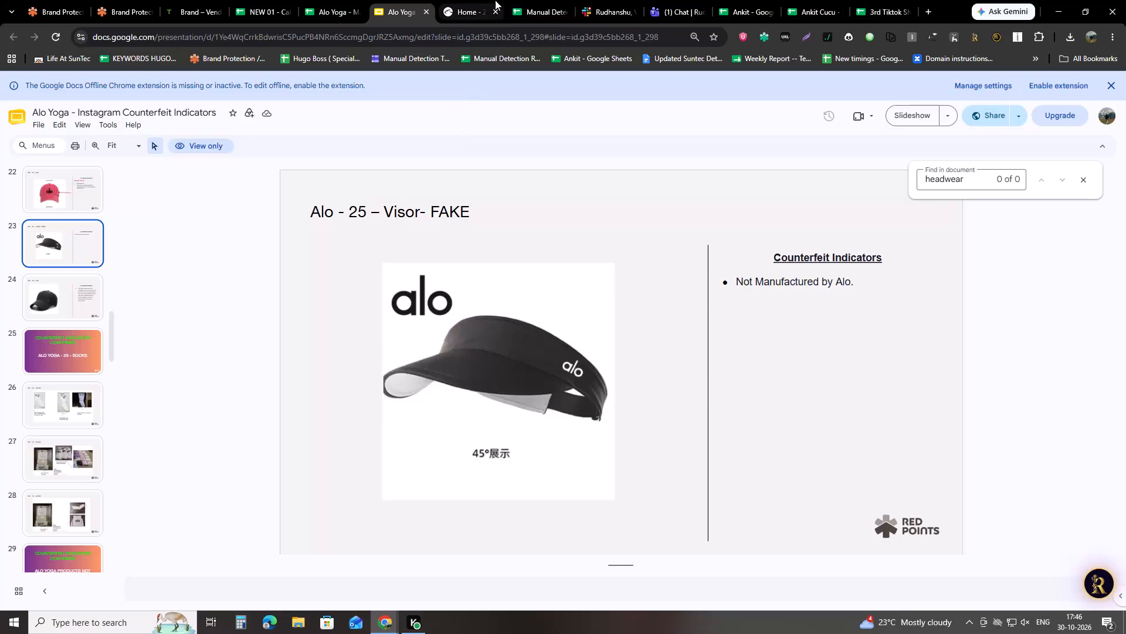
Switch to the Manual Detection Records spreadsheet and open the Yash sheet.
left_click(508, 0)
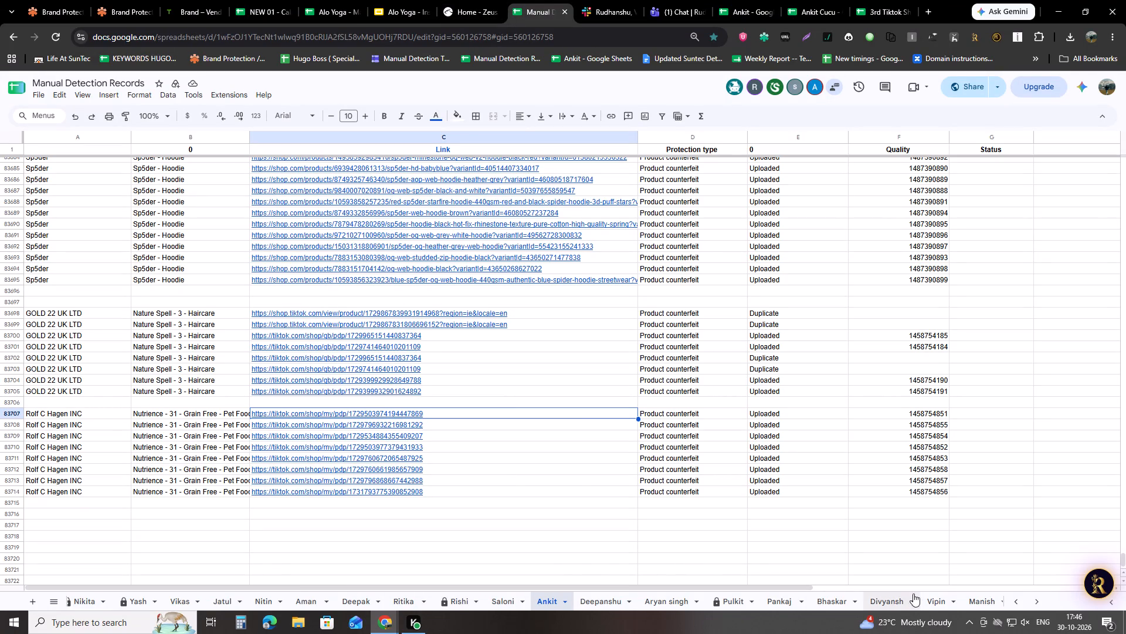
left_click(49, 600)
scroll(75, 537, "up", 5)
left_click(99, 521)
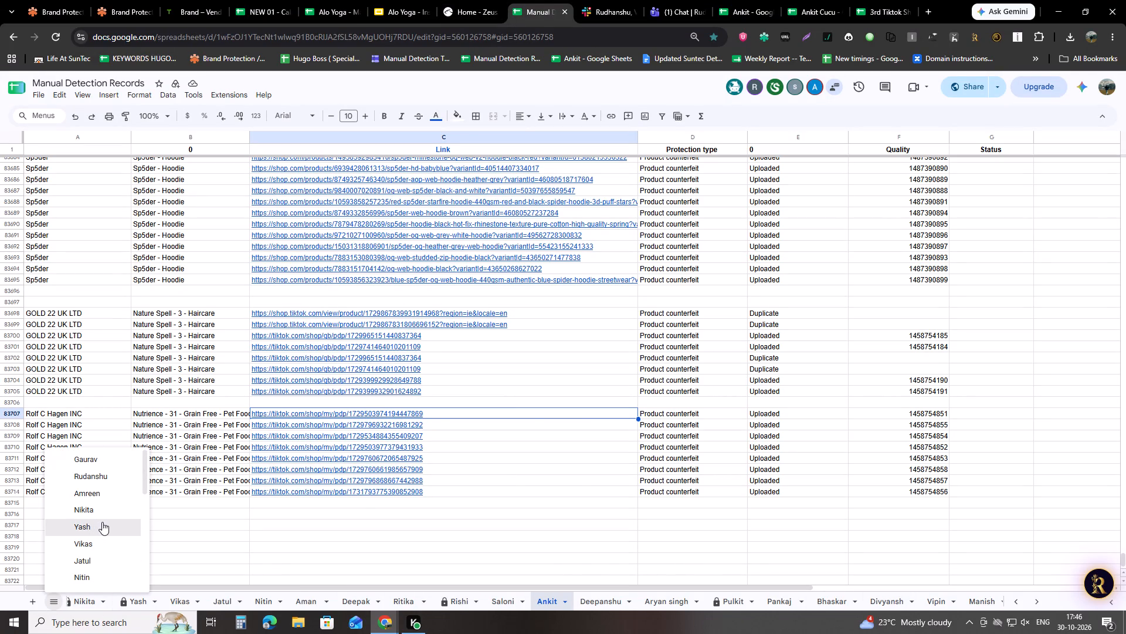
left_click(1061, 354)
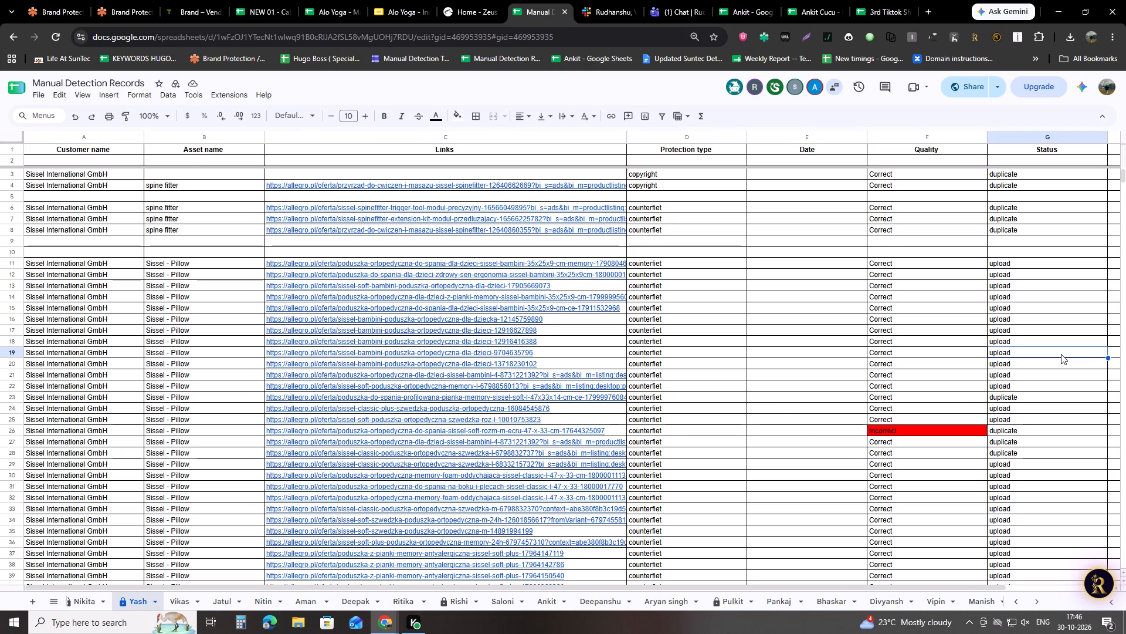
Copy the six SHEIN Alo Yoga baseball cap links from the last filled rows, 78924 to 78929, of the Links column.
key("ctrl+Down")
key("ctrl+Down")
key("ctrl+Down")
key("ctrl+Down")
key("ctrl+Right")
key("ctrl+Down")
key("ctrl+Down")
key("ctrl+Down")
key("ctrl+Down")
key("ctrl+Down")
key("ctrl+Down")
key("ctrl+Down")
key("ctrl+Down")
key("ctrl+Down")
key("ctrl+Down")
key("ctrl+Down")
key("ctrl+Down")
key("ctrl+Down")
key("ctrl+Down")
key("ctrl+Down")
key("ctrl+Down")
key("ctrl+Down")
key("ctrl+Down")
key("ctrl+Down")
key("ctrl+Down")
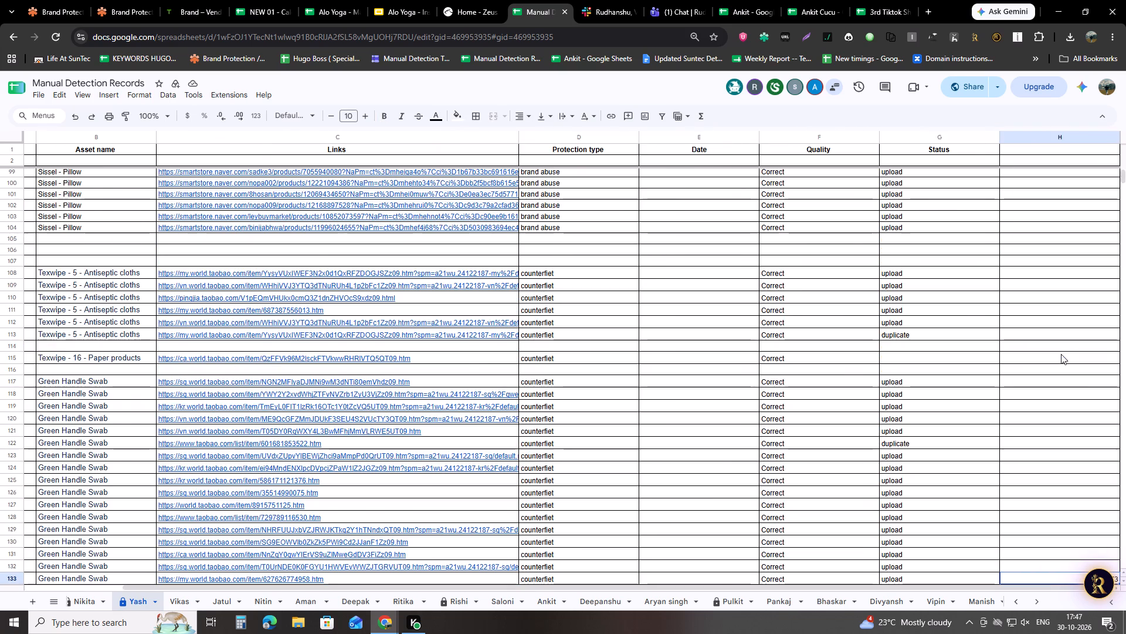
key("ctrl+Right")
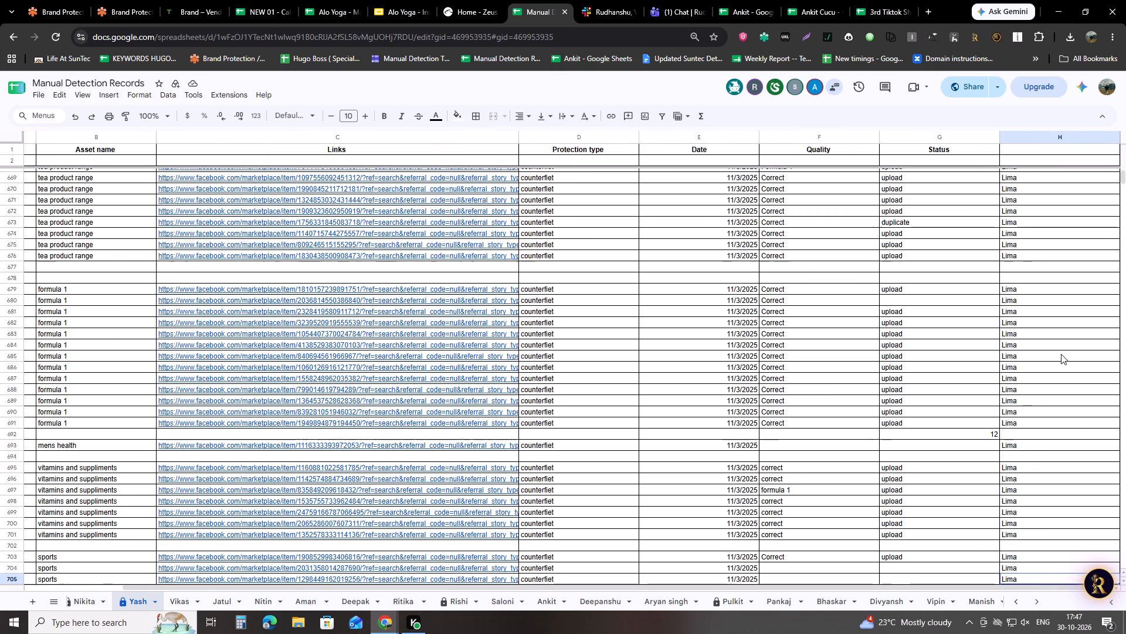
key("ctrl+Down")
key("ctrl+Down")
key("ctrl+Down")
key("ctrl+Down")
key("ctrl+Down")
key("ctrl+Down")
key("ctrl+Down")
key("ctrl+Down")
key("ctrl+Down")
key("ctrl+Down")
key("ctrl+Down")
key("ctrl+Down")
key("ctrl+Down")
key("ctrl+Down")
key("ctrl+Down")
key("ctrl+Down")
key("ctrl+Down")
key("ctrl+Down")
key("ctrl+Down")
key("ctrl+Down")
key("ctrl+Down")
key("ctrl+Down")
key("ctrl+Down")
key("ctrl+Down")
key("ctrl+Down")
key("ctrl+Down")
key("ctrl+Down")
key("ctrl+Down")
key("ctrl+Down")
key("ctrl+Down")
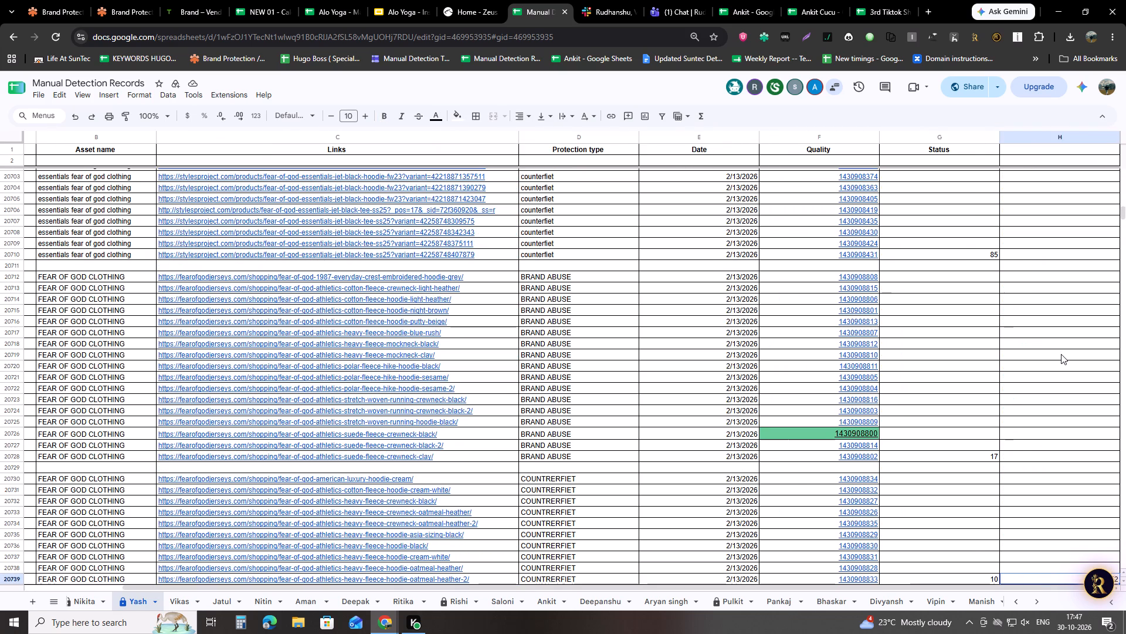
key("Up")
key("Down")
key("ctrl+Down")
key("ctrl+Down")
key("ctrl+Down")
key("ctrl+Down")
key("ctrl+Down")
key("ctrl+Down")
key("ctrl+Down")
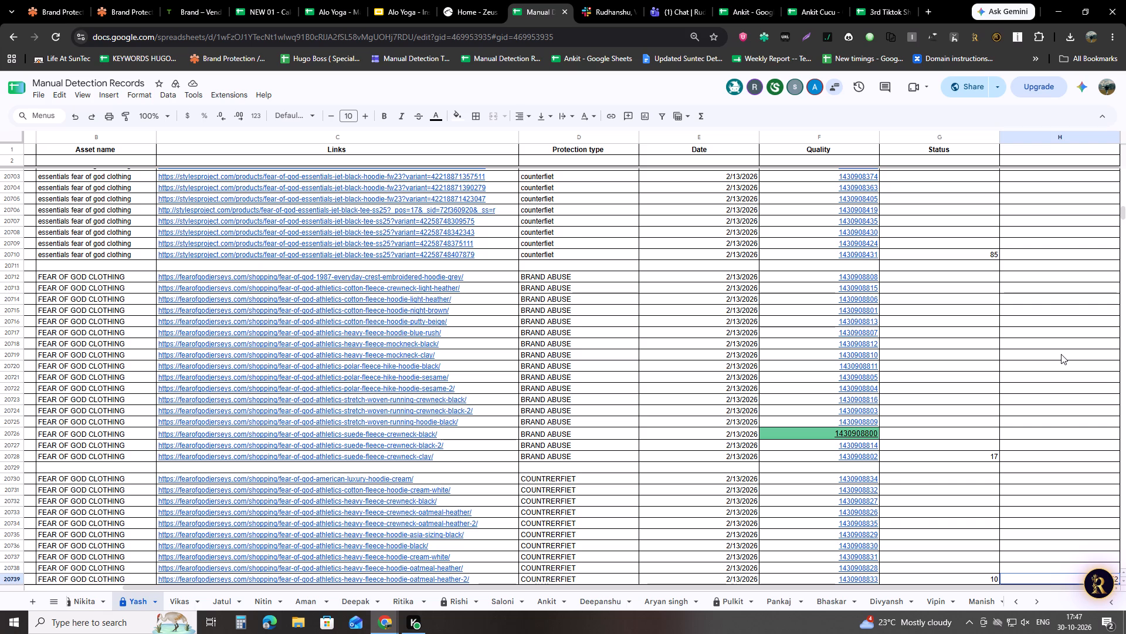
key("Left")
key("Right")
key("ctrl+Down")
key("ctrl+Down")
key("ctrl+Down")
key("ctrl+Down")
key("ctrl+Down")
key("ctrl+Down")
key("ctrl+Down")
key("ctrl+Down")
key("ctrl+Down")
key("ctrl+Down")
key("ctrl+Down")
key("ctrl+Down")
key("ctrl+Down")
key("ctrl+Down")
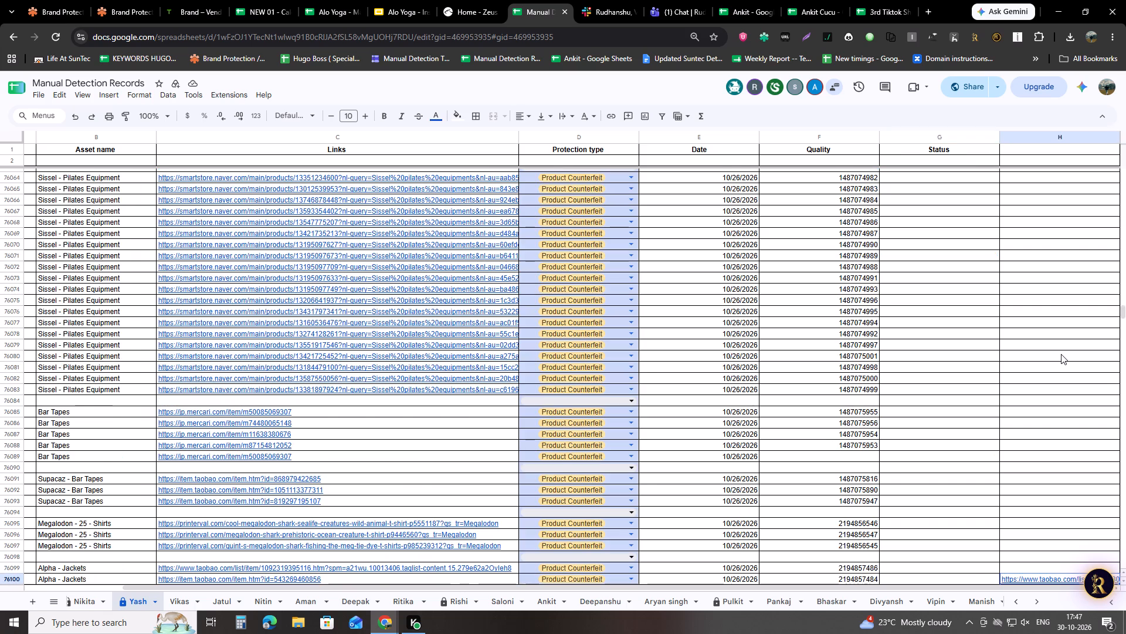
key("Left")
key("Left")
key("Left")
key("Left")
key("Left")
key("Right")
key("Right")
key("Right")
key("Right")
key("Right")
key("Right")
key("Right")
key("Right")
key("Right")
key("Right")
key("Right")
key("ctrl+Down")
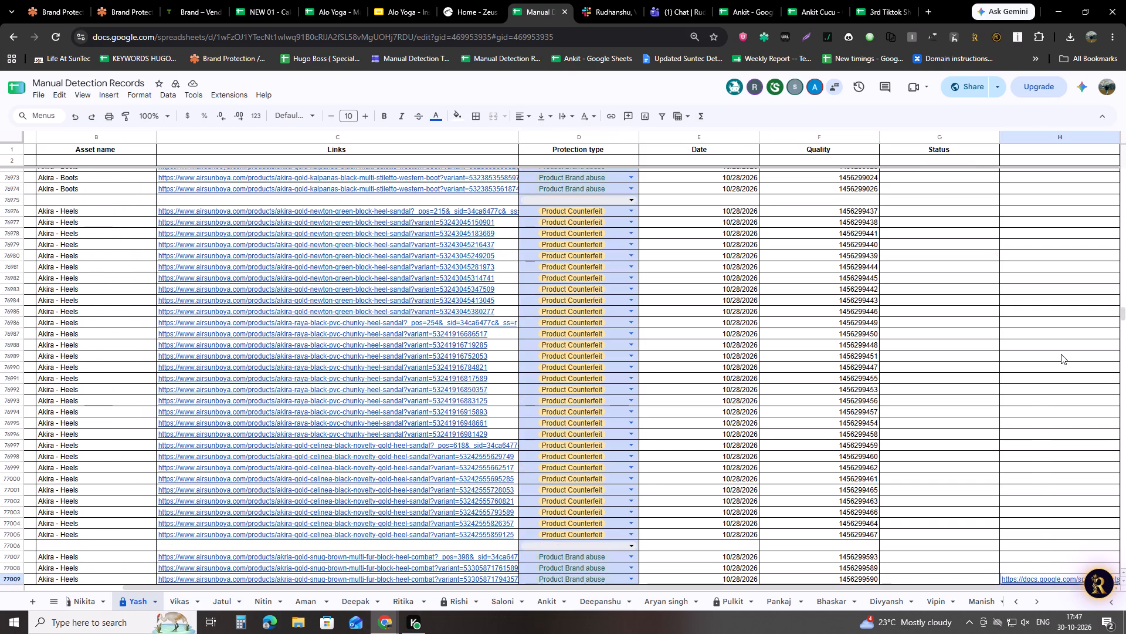
key("ctrl+Down")
key("ctrl+Left")
key("Right")
key("Right")
key("ctrl+Up")
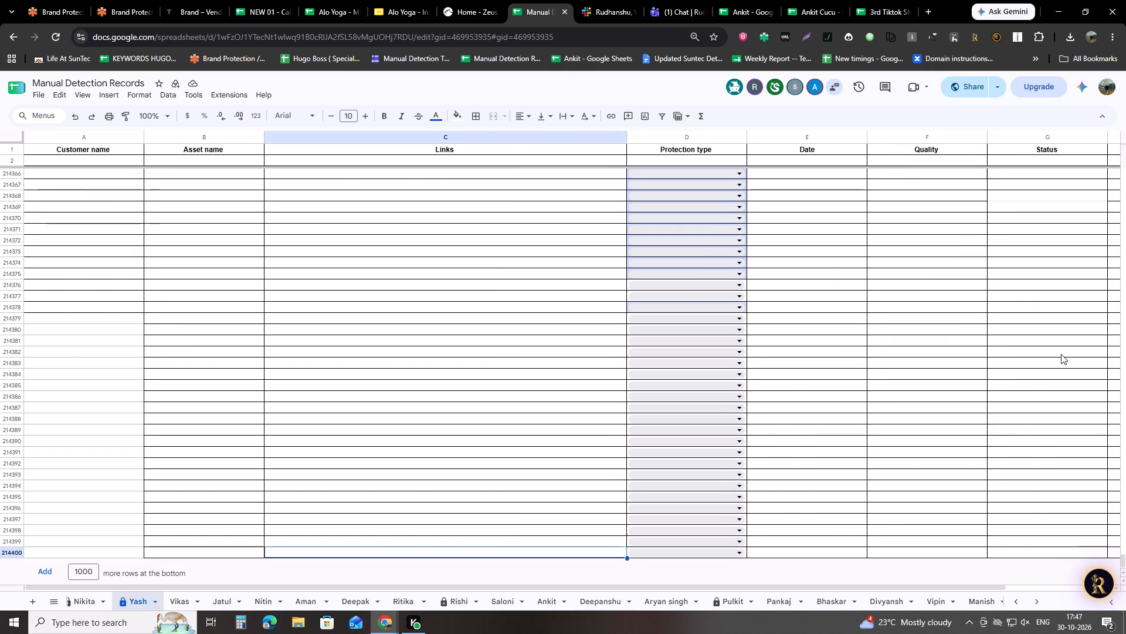
key("Up")
key("Up")
key("Up")
key("Up")
key("Up")
key("Up")
key("Down")
key("Down")
key("ctrl+space")
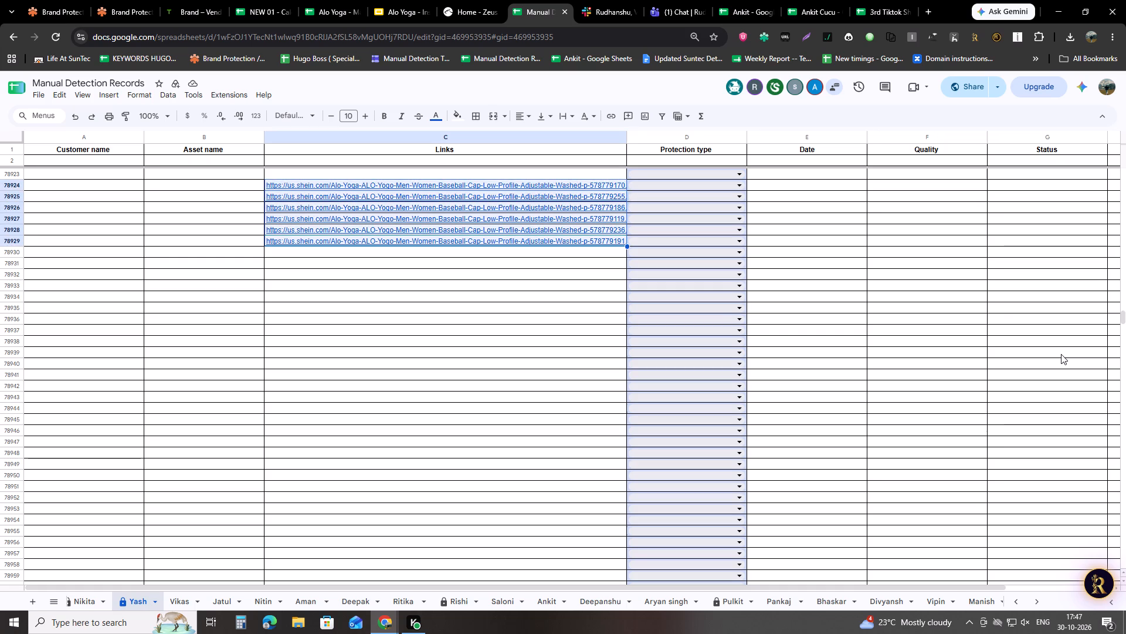
key("ctrl+c")
key("ctrl+c")
key("ctrl+c")
key("ctrl+c")
key("ctrl+c")
key("ctrl+c")
key("ctrl+c")
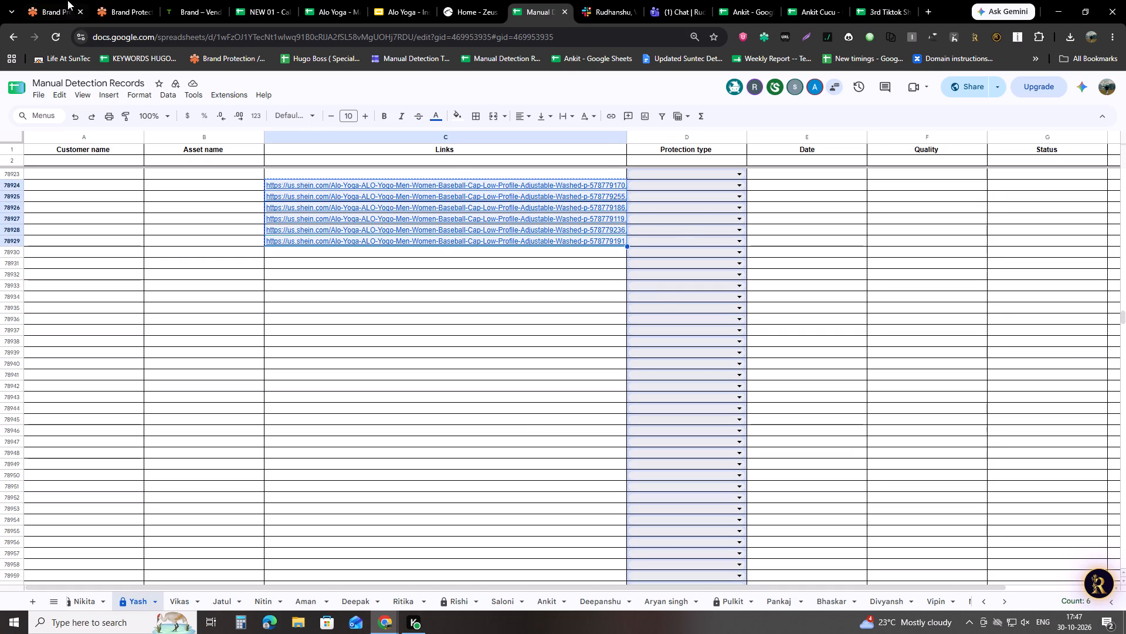
Submit the copied links in a Red Points new incident as multiple detection links for asset Alo - 25 - Headwear, protection type Product counterfeit.
left_click(65, 0)
left_click(242, 230)
type("hea")
left_click(206, 255)
left_click(544, 229)
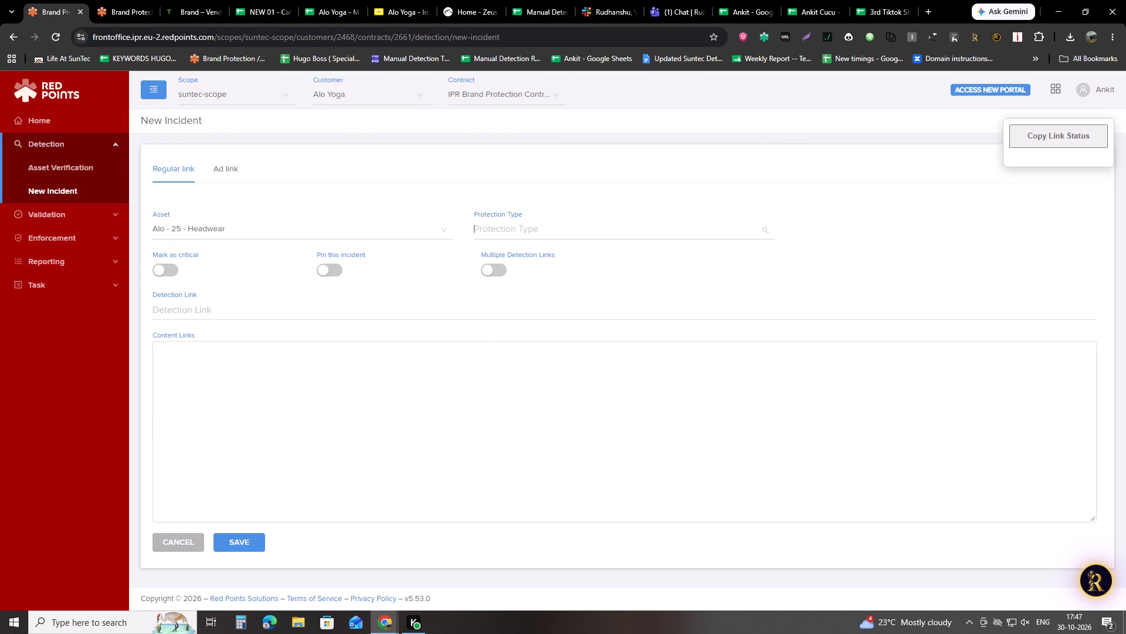
left_click(550, 275)
left_click(491, 262)
left_click(492, 276)
left_click(401, 333)
key("ctrl+v")
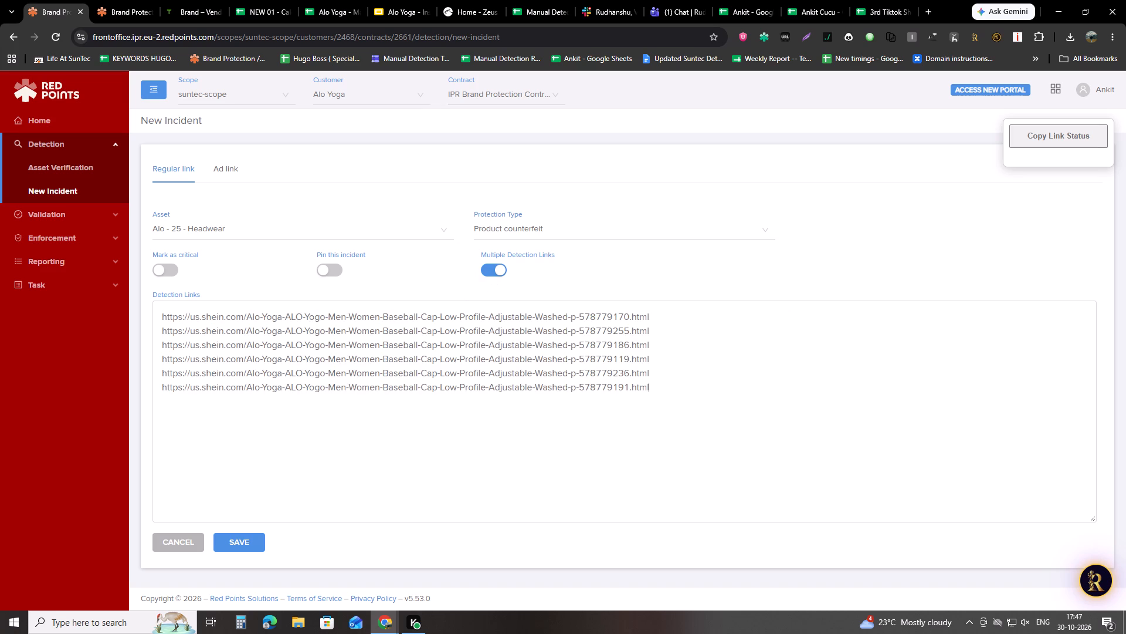
left_click(238, 536)
Return to the Manual Detection Records spreadsheet and open the Ankit sheet.
left_click(536, 0)
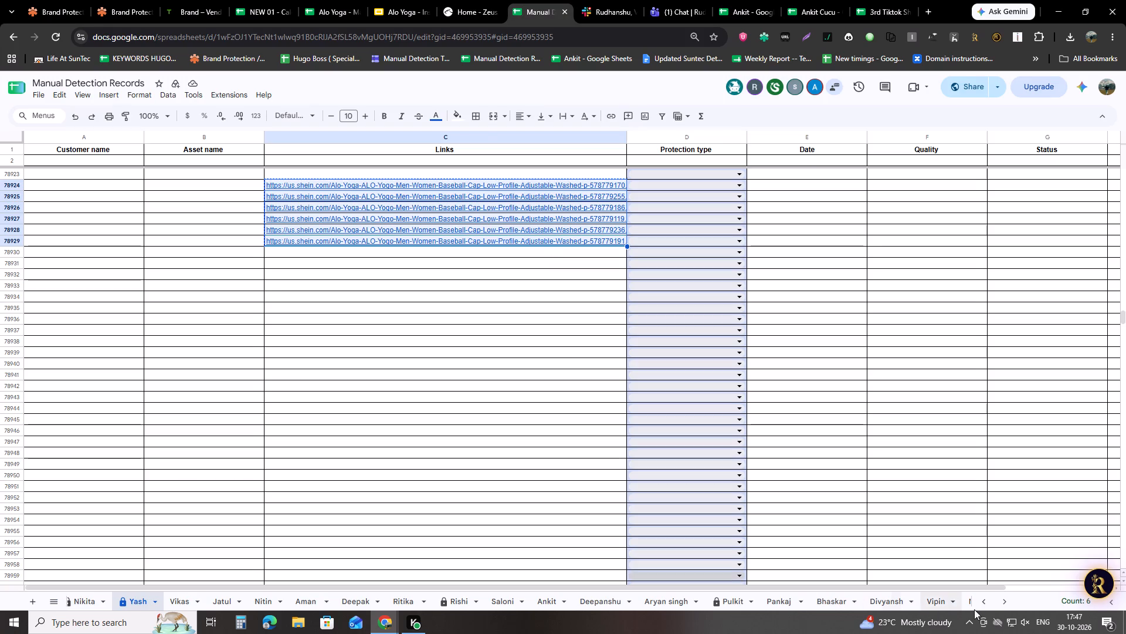
left_click(1010, 604)
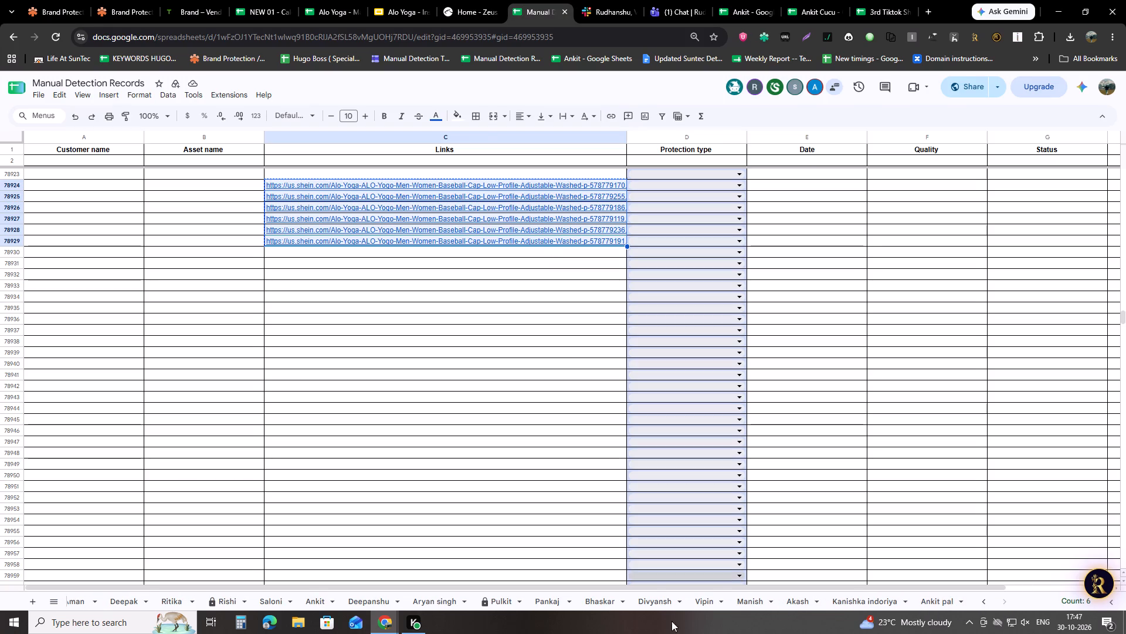
left_click(303, 595)
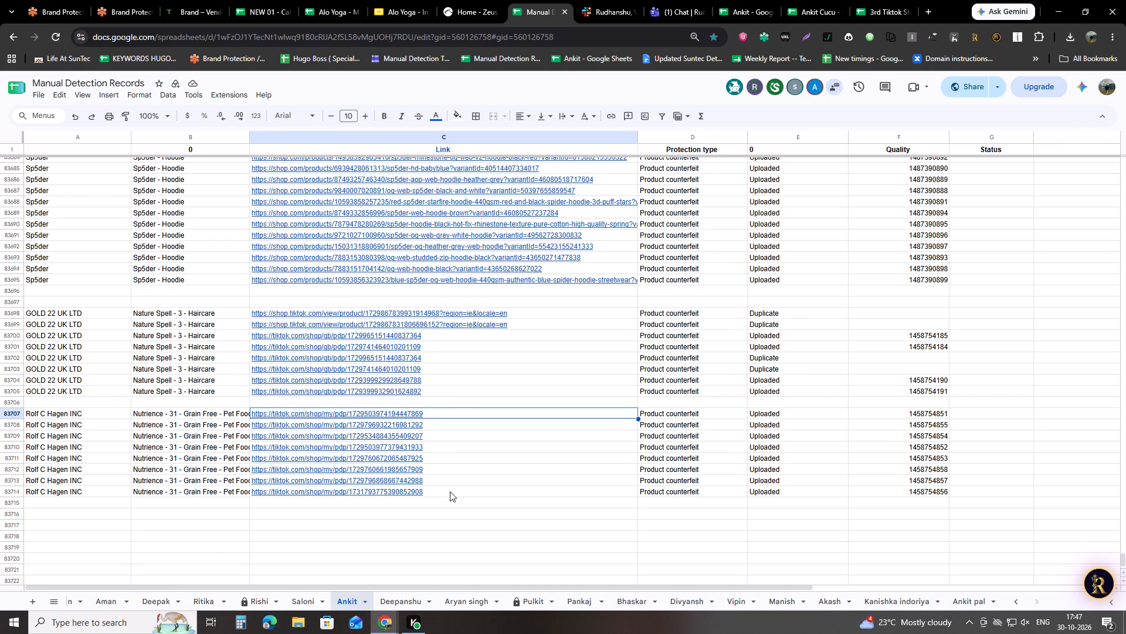
Copy the link status of the Red Points headwear incidents and paste it into the Ankit sheet from cell A83716.
left_click(61, 0)
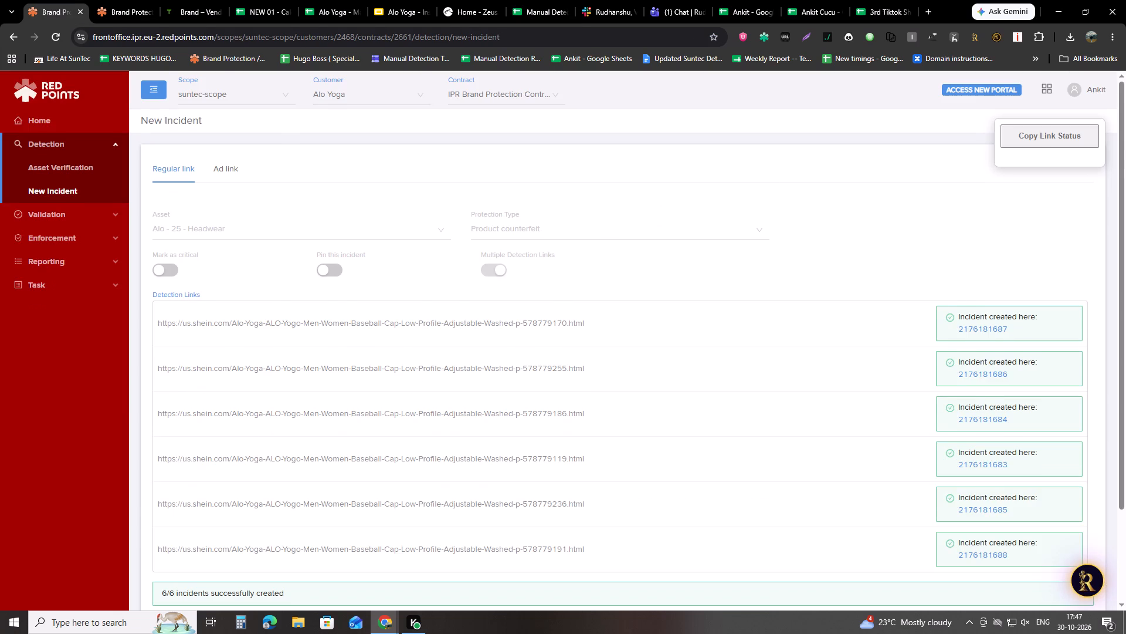
scroll(506, 213, "down", 3)
left_click(1049, 148)
left_click(1034, 126)
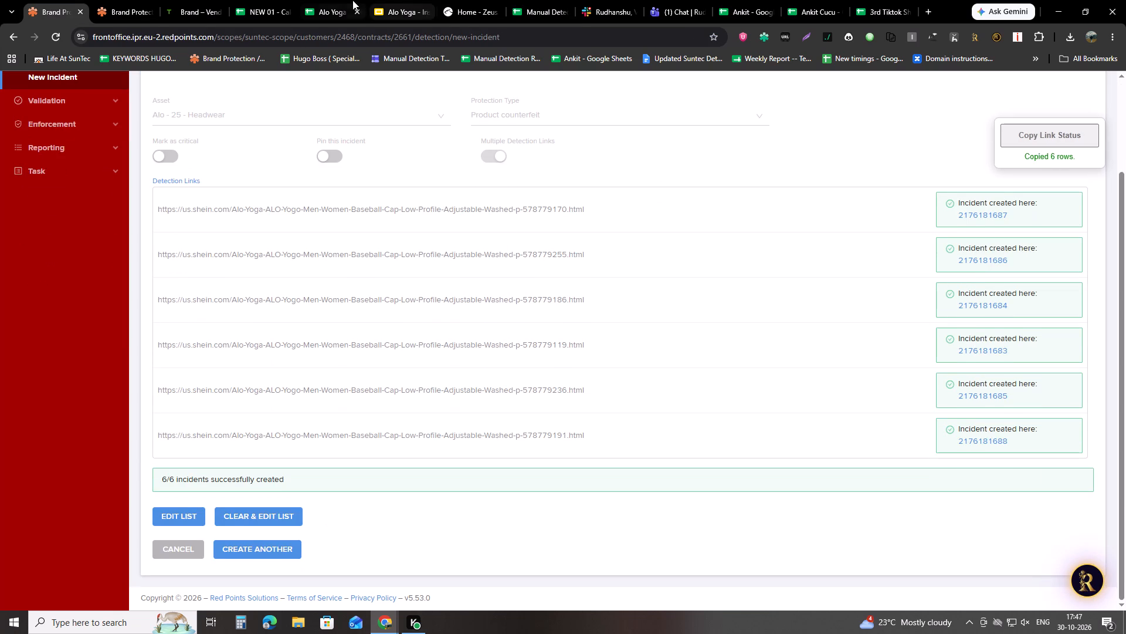
left_click(533, 0)
left_click(106, 515)
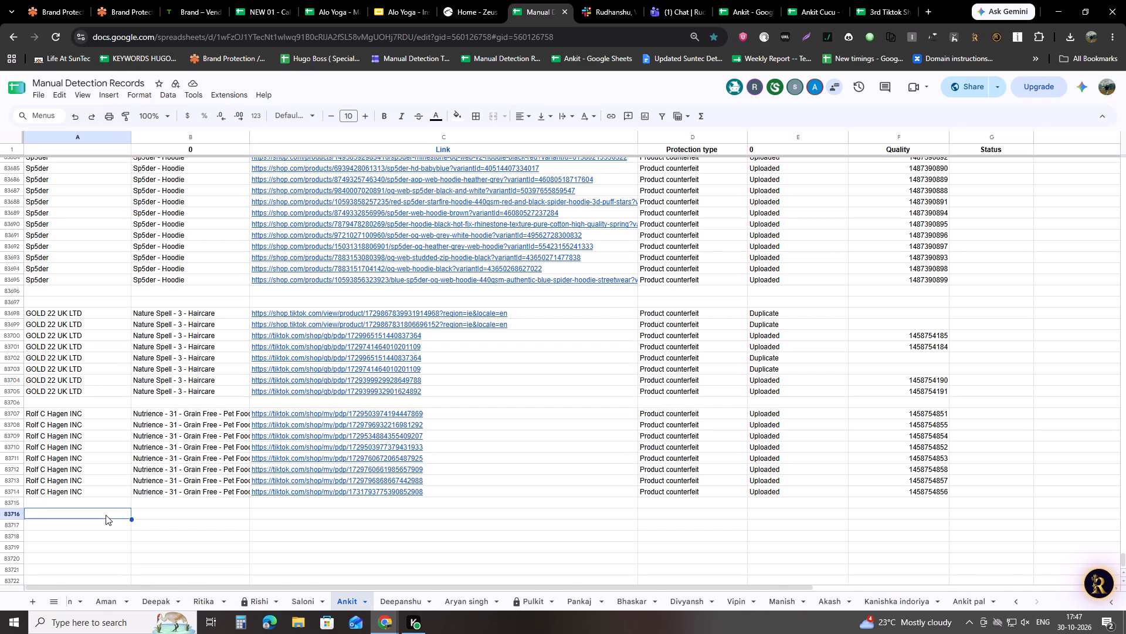
key("ctrl+v")
Clear the pasted header labels from row 83716, columns A to F.
left_click_drag(90, 516, 154, 516)
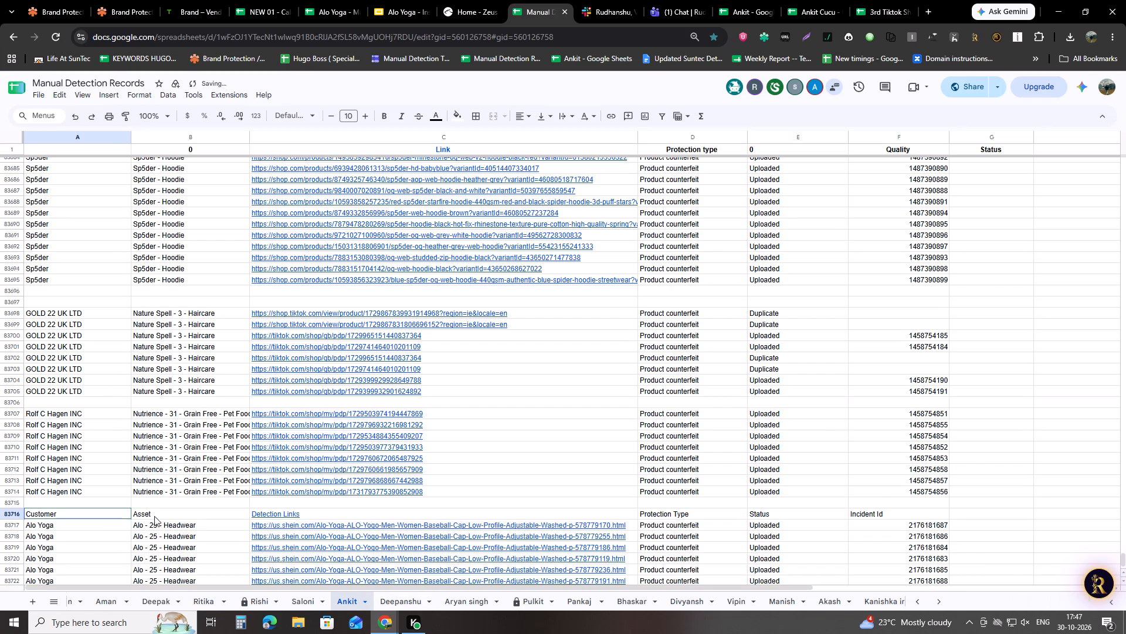
left_click_drag(154, 516, 888, 514)
key("Delete")
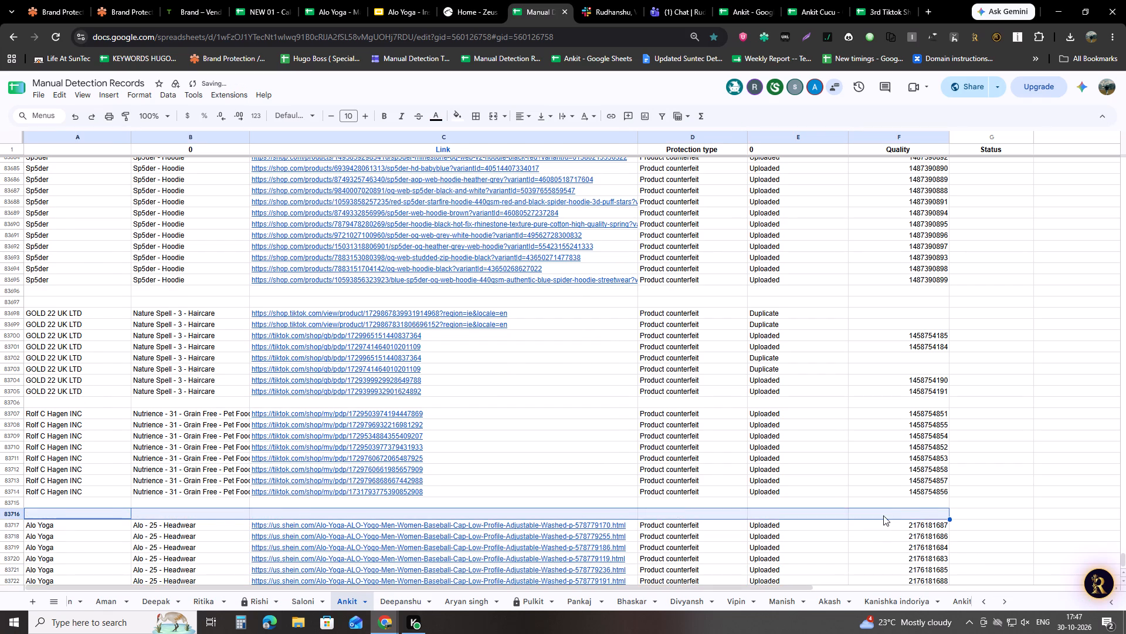
Select the Quality column from the first FoxMind Toys and Games row to the last Alo Yoga row and check its number count.
scroll(883, 514, "up", 14)
left_click_drag(912, 265, 888, 390)
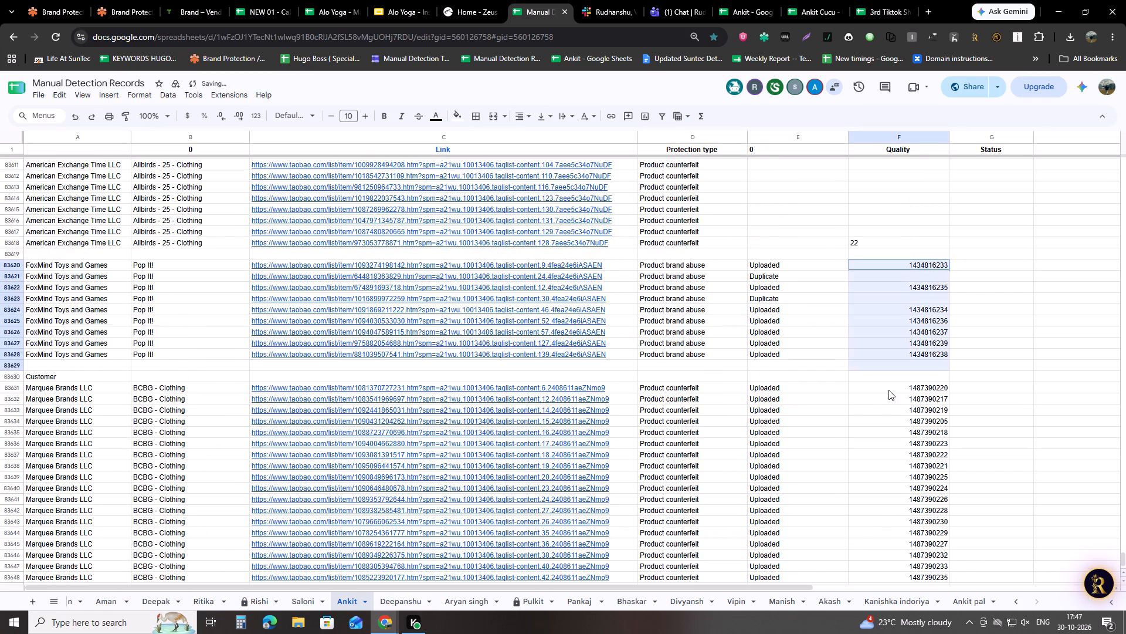
left_click_drag(888, 390, 935, 225)
scroll(887, 394, "down", 17)
scroll(904, 405, "up", 1)
scroll(904, 405, "down", 4)
left_click(1043, 601)
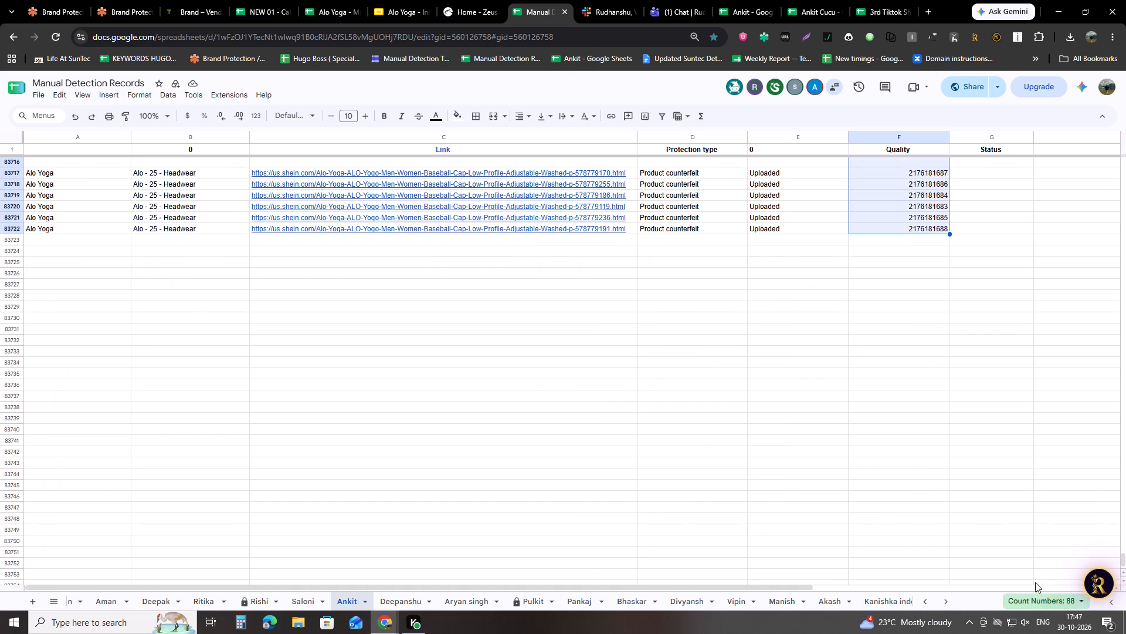
scroll(1006, 529, "up", 15)
scroll(998, 532, "up", 7)
scroll(998, 532, "down", 5)
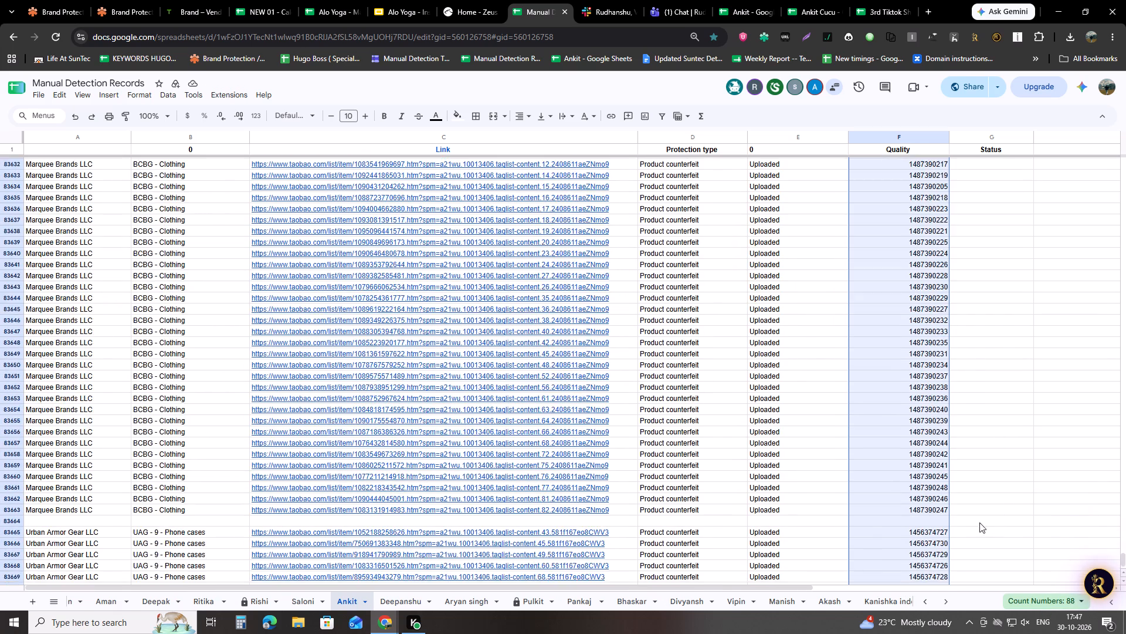
Enter the counts 199, 88 and 22 in Quality column cells F83729 to F83731, below the Alo Yoga headwear rows.
scroll(979, 522, "down", 15)
left_click(899, 429)
type("199")
key("Return")
type("88")
key("Return")
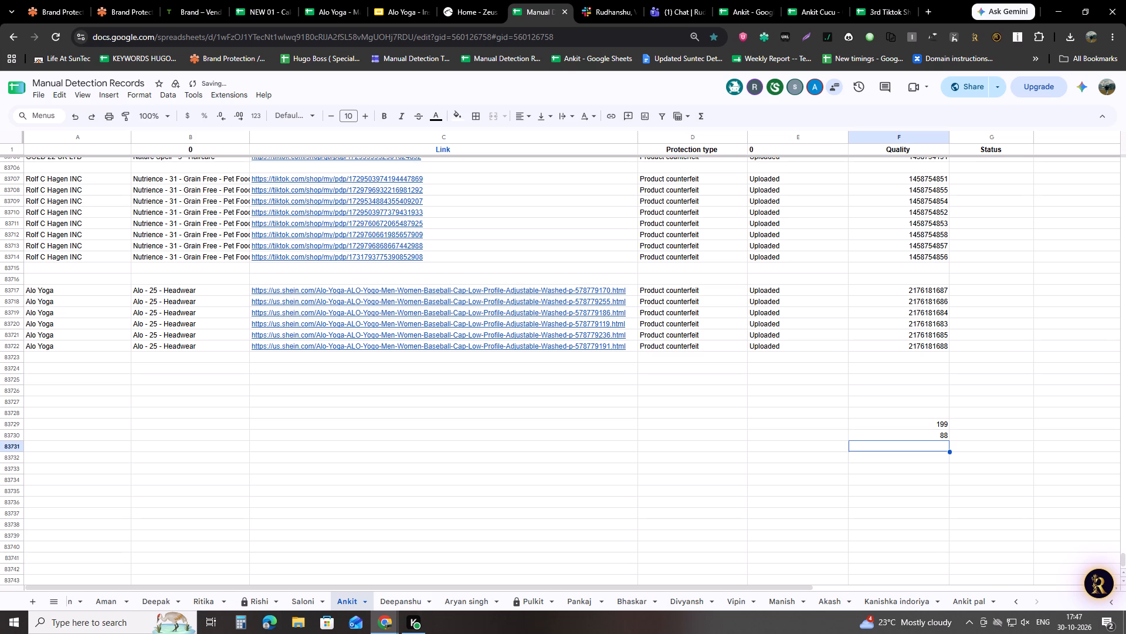
type("22")
key("Up")
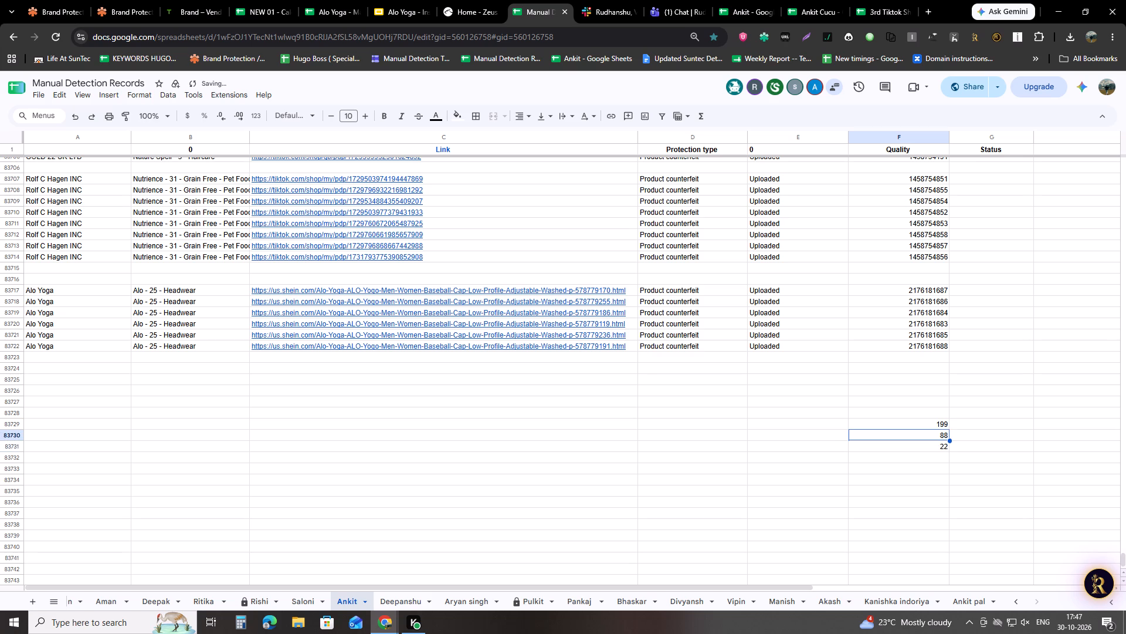
Select the three counts in F83729 to F83731 and check their sum.
key("Up")
key("shift+Down")
key("shift+Down")
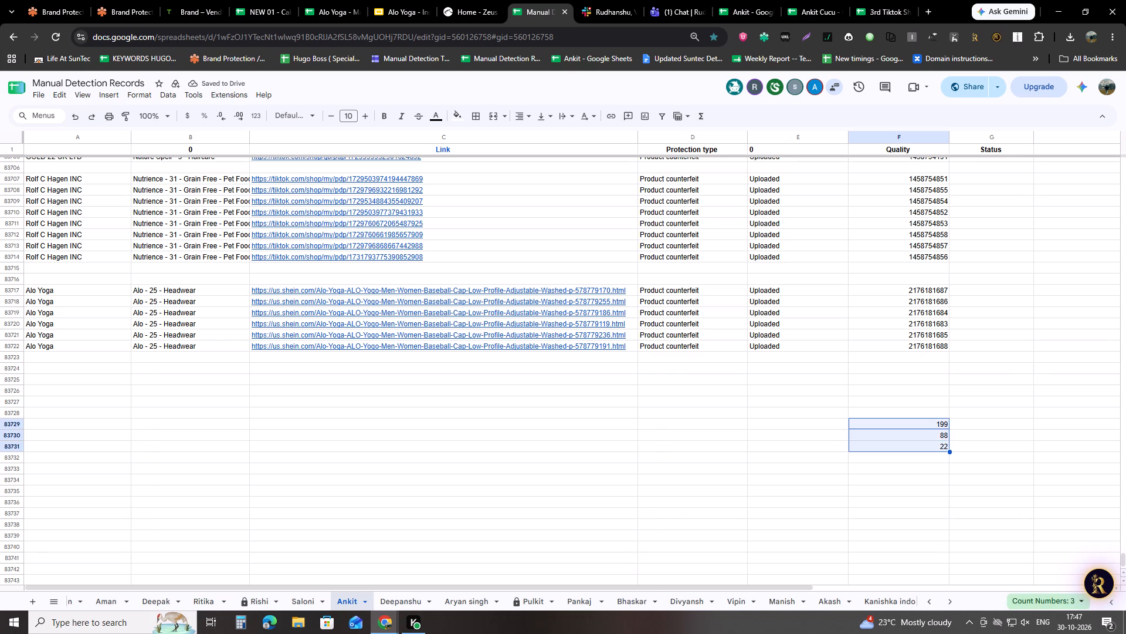
left_click(1056, 605)
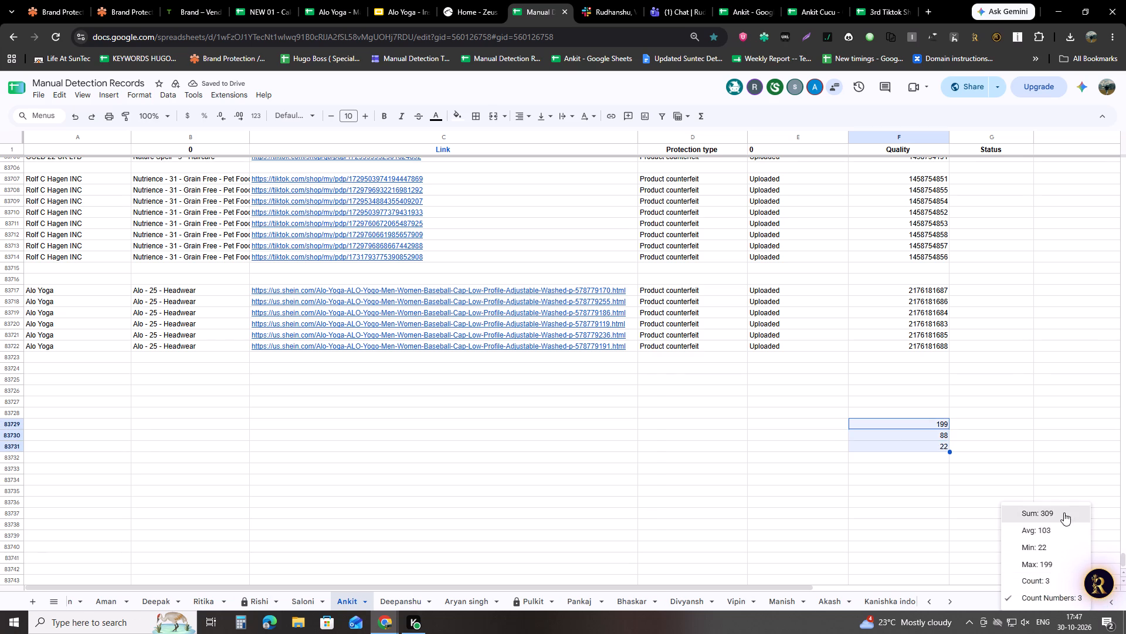
left_click(1064, 512)
left_click(922, 466)
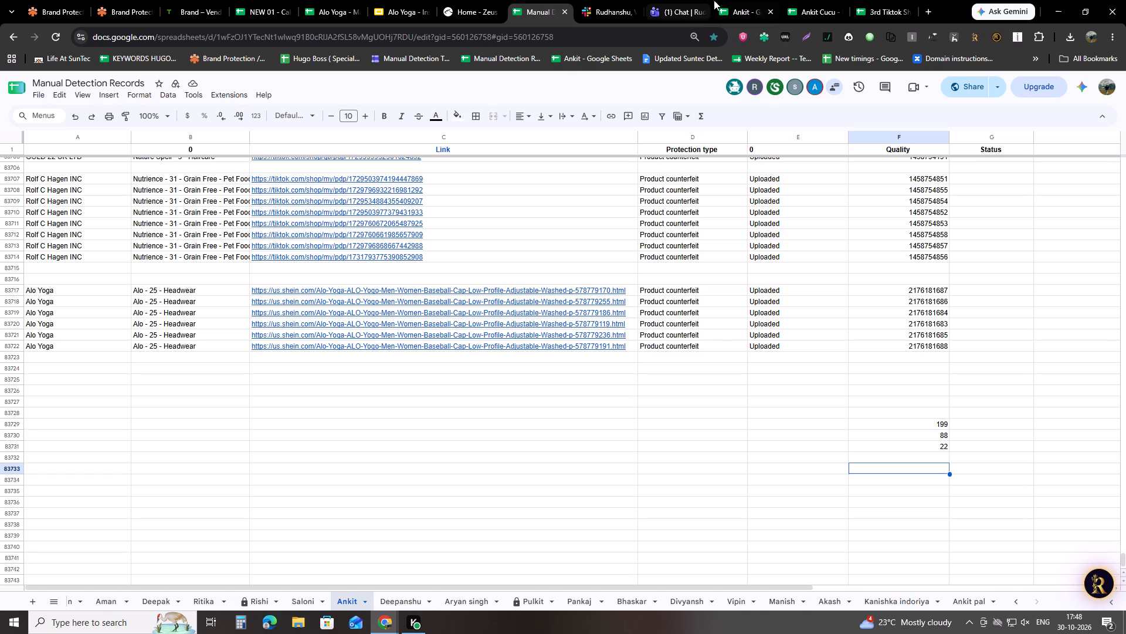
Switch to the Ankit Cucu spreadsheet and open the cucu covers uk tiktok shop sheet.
left_click(877, 0)
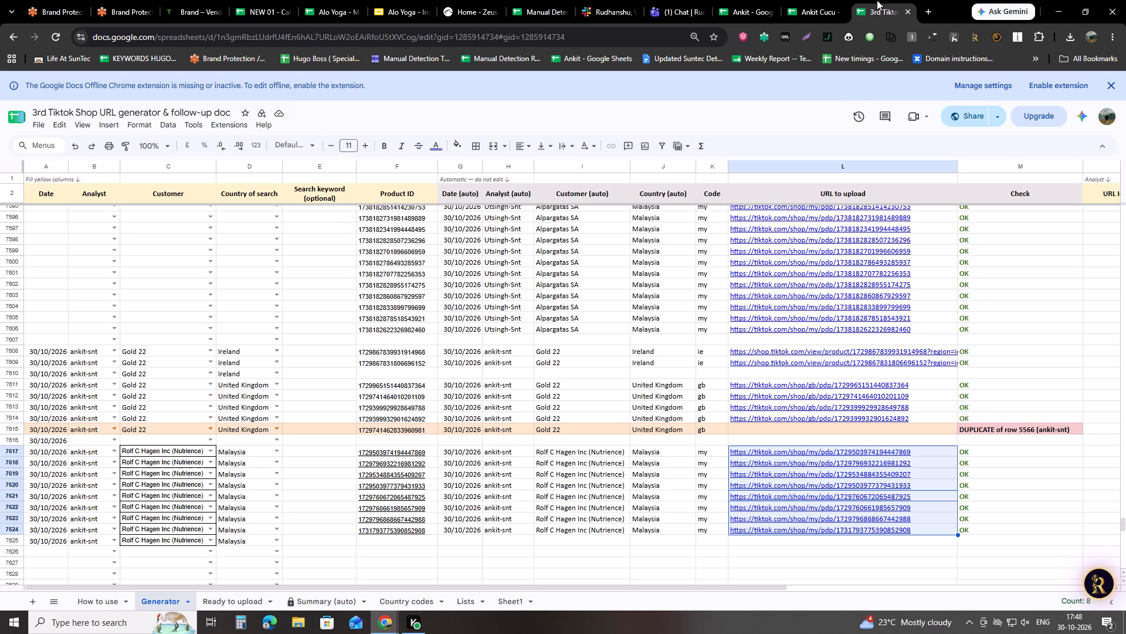
left_click(825, 0)
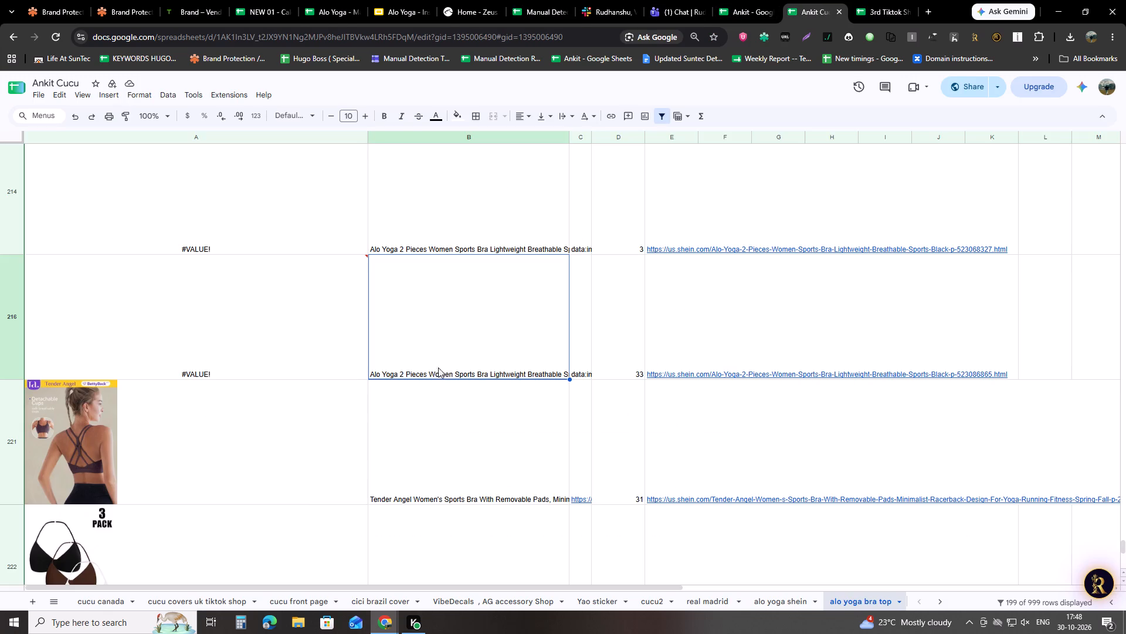
left_click(94, 605)
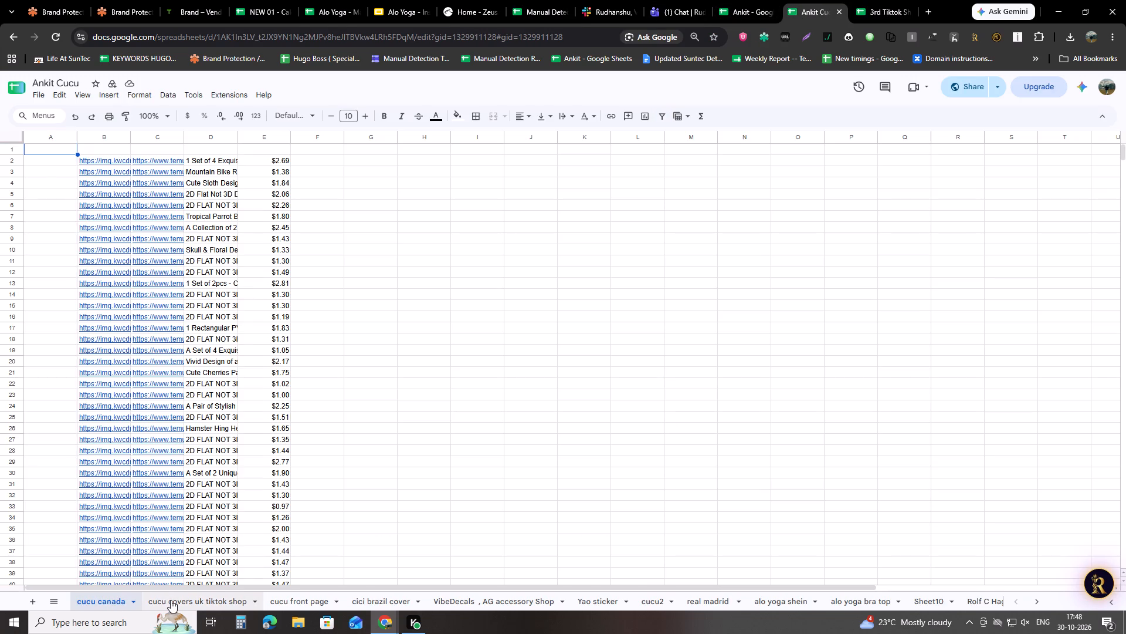
left_click(171, 600)
scroll(198, 419, "up", 6)
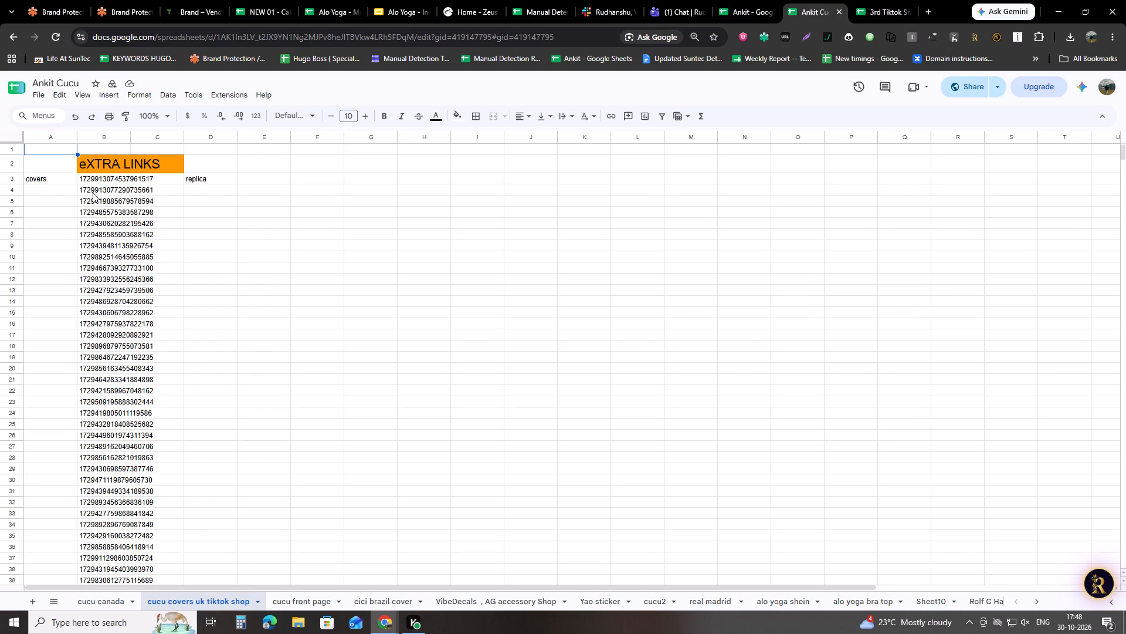
Select the full list of extra-link product IDs in column B from B3 down and check its count.
left_click(93, 180)
key("ctrl+shift+Down")
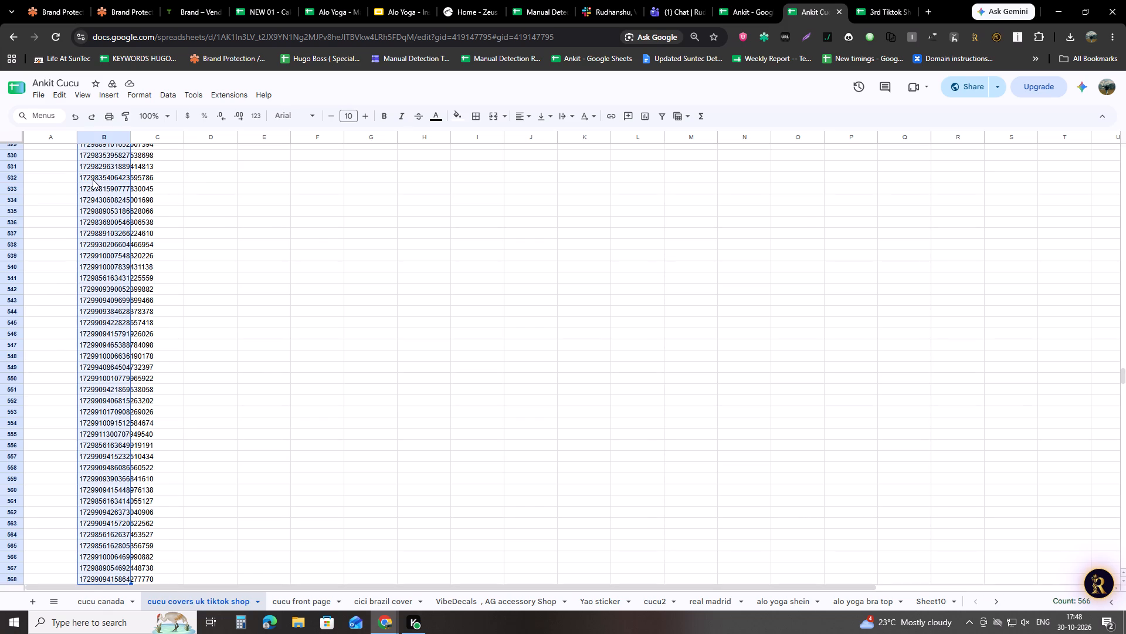
key("ctrl+shift+Down")
key("ctrl+shift+Up")
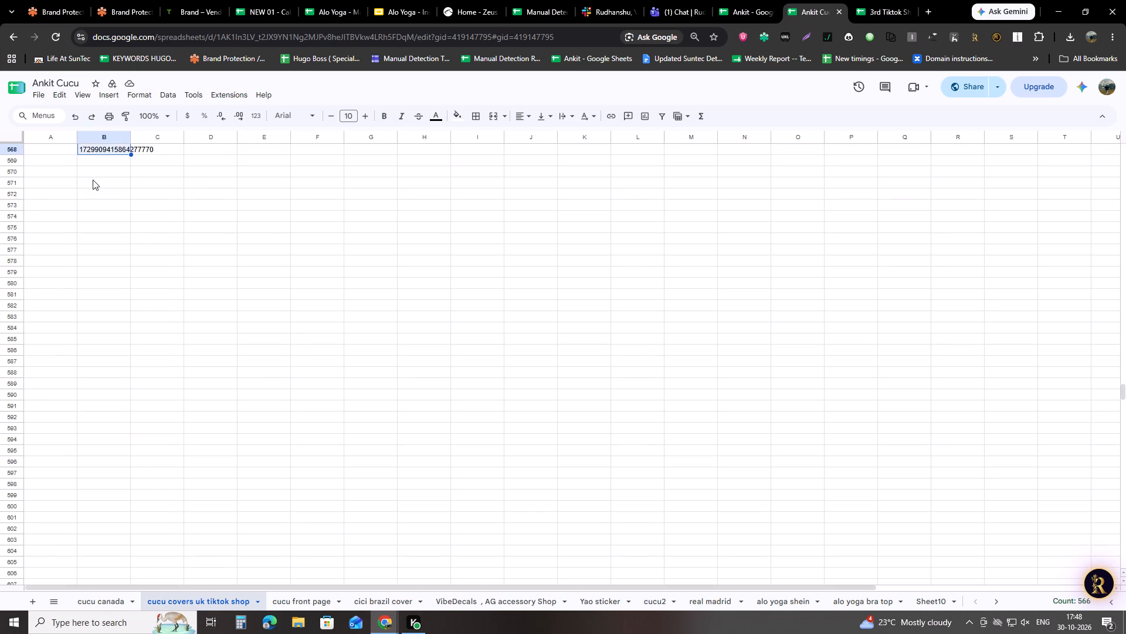
scroll(124, 271, "up", 6)
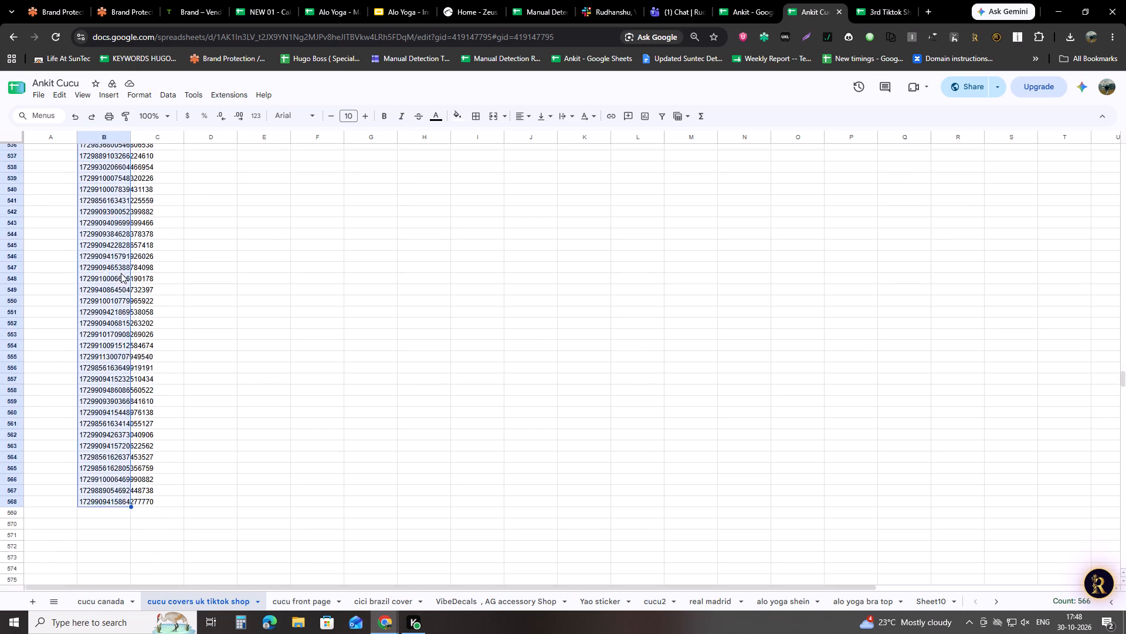
scroll(121, 273, "up", 1)
Select the product IDs from B3 through B152 to count off 150 of them.
left_click(83, 278)
key("ctrl+Up")
key("Down")
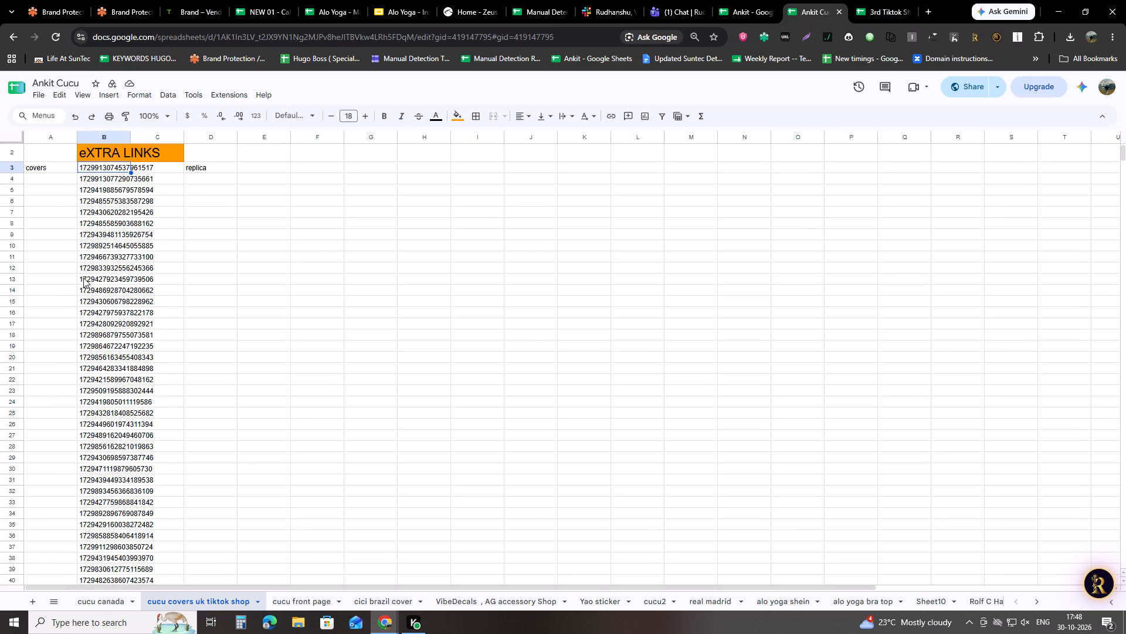
key("shift+Down")
key("shift+Down")
key("shift+Down")
key("shift+Down")
key("shift+Down")
key("shift+Down")
key("shift+Down")
key("shift+Down")
key("shift+Down")
key("shift+Down")
key("shift+Down")
key("shift+Down")
key("shift+Down")
key("shift+Down")
key("shift+Down")
key("shift+Down")
key("shift+Down")
key("shift+Down")
key("shift+Down")
key("shift+Down")
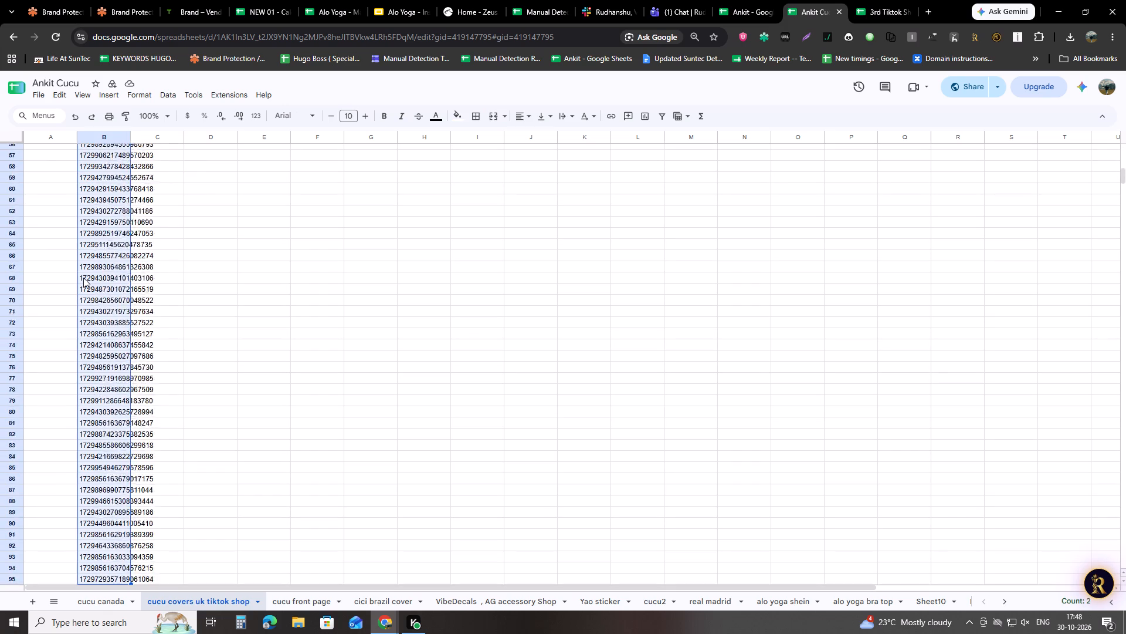
key("shift+Down")
key("shift+Down")
key("shift+Down")
key("shift+Down")
key("shift+Down")
key("shift+Down")
key("shift+Down")
key("shift+Down")
key("shift+Down")
key("shift+Down")
key("shift+Down")
key("shift+Down")
key("shift+Down")
key("shift+Down")
key("shift+Down")
key("shift+Down")
key("shift+Down")
key("shift+Down")
key("shift+Down")
key("shift+Down")
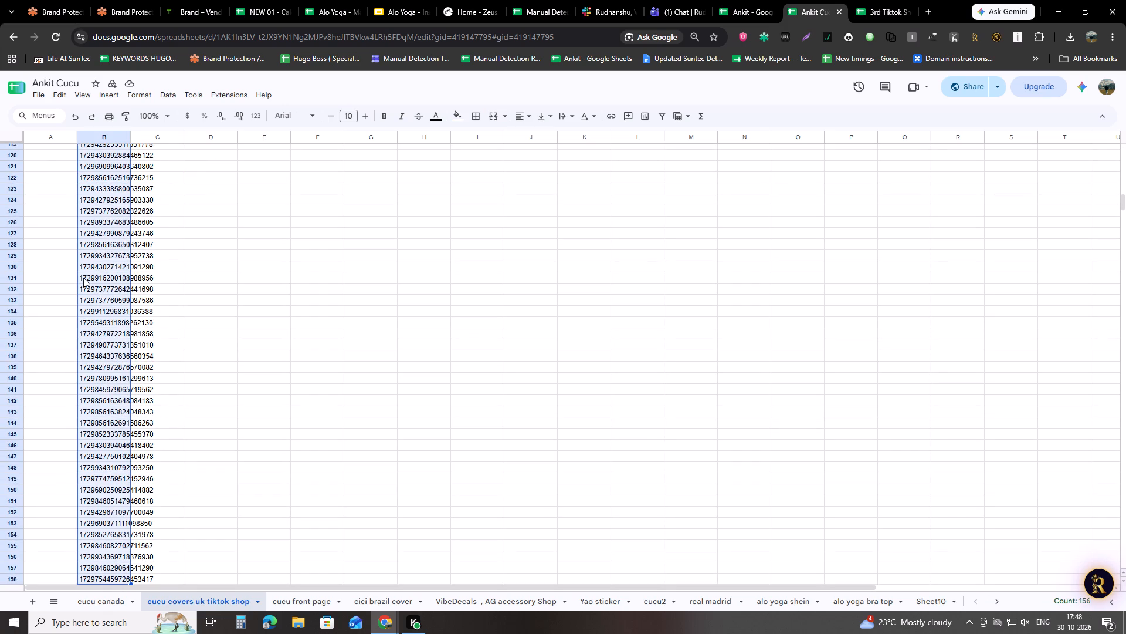
key("shift+Up")
key("shift+Up")
key("shift+Up")
key("shift+Up")
key("shift+Up")
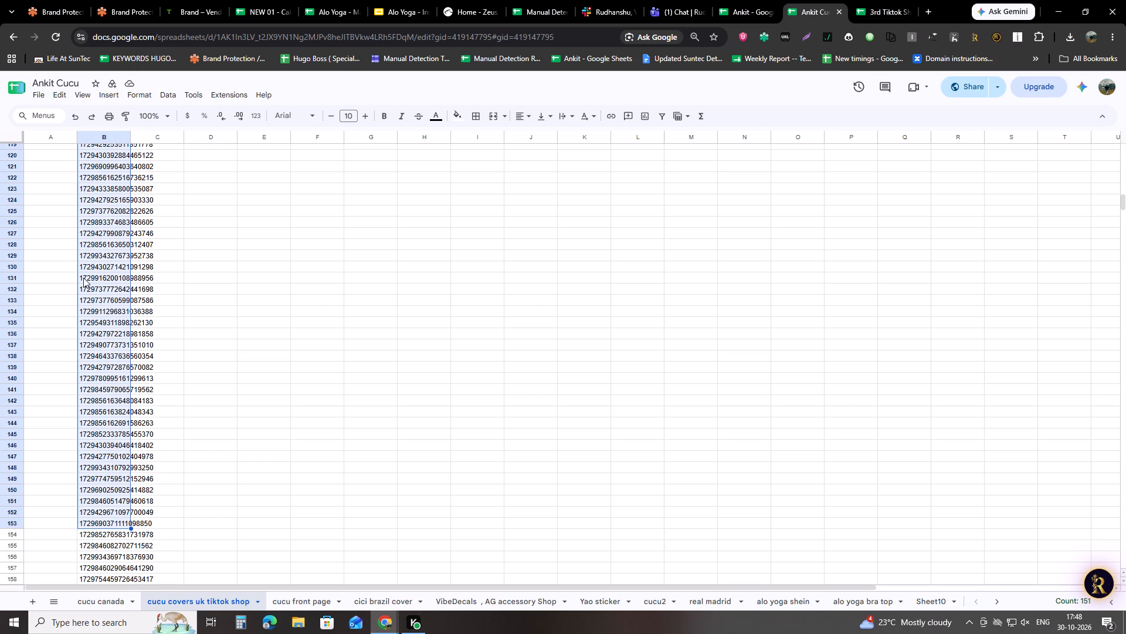
key("shift+Up")
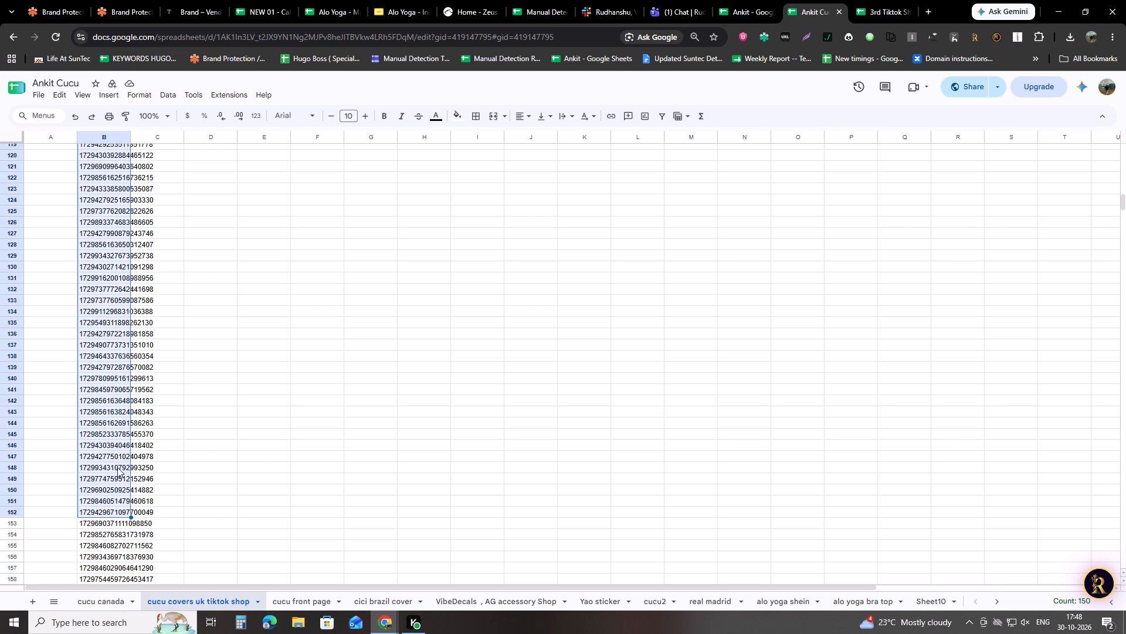
Mark cell B151 with a red fill.
left_click(116, 501)
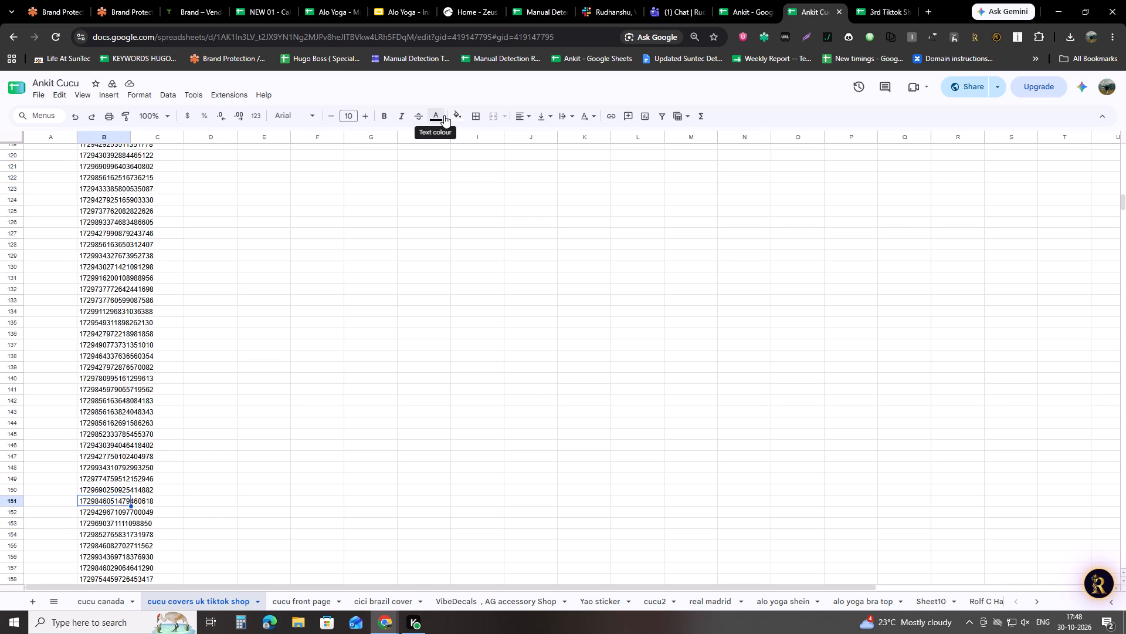
left_click(463, 113)
left_click(472, 161)
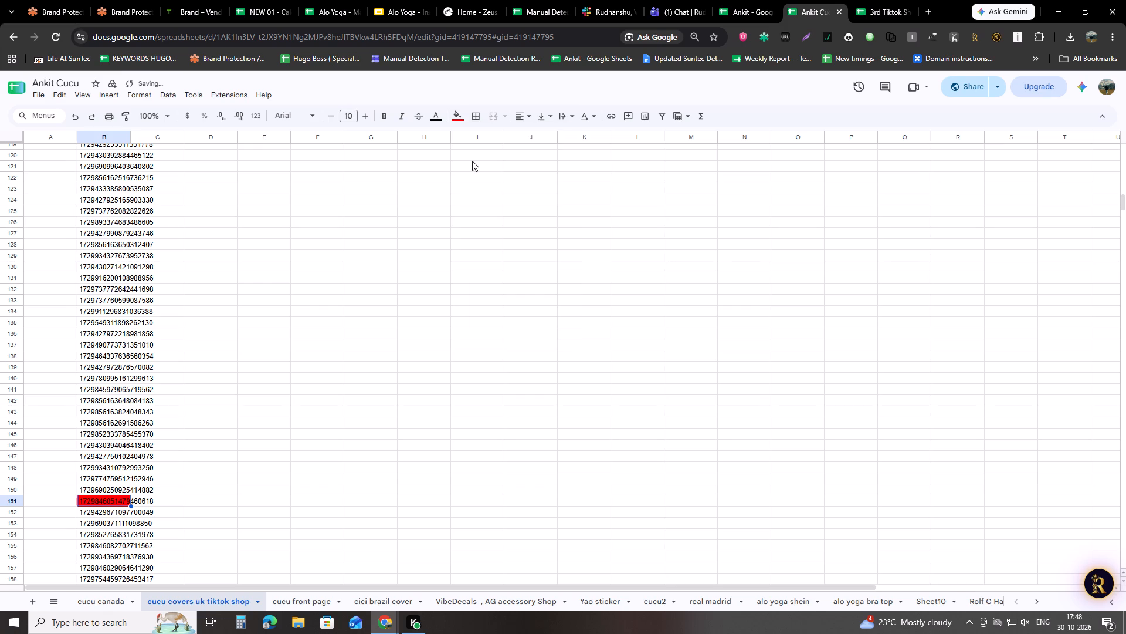
Select the 100 product IDs from B151 through B250 and copy them.
key("shift+Down")
key("shift+Down")
key("shift+Down")
key("shift+Down")
key("shift+Down")
key("shift+Down")
key("shift+Down")
key("shift+Down")
key("shift+Down")
key("shift+Down")
key("shift+Down")
key("shift+Down")
key("shift+Down")
key("shift+Down")
key("shift+Down")
key("shift+Down")
key("shift+Down")
key("shift+Down")
key("shift+Down")
key("shift+Down")
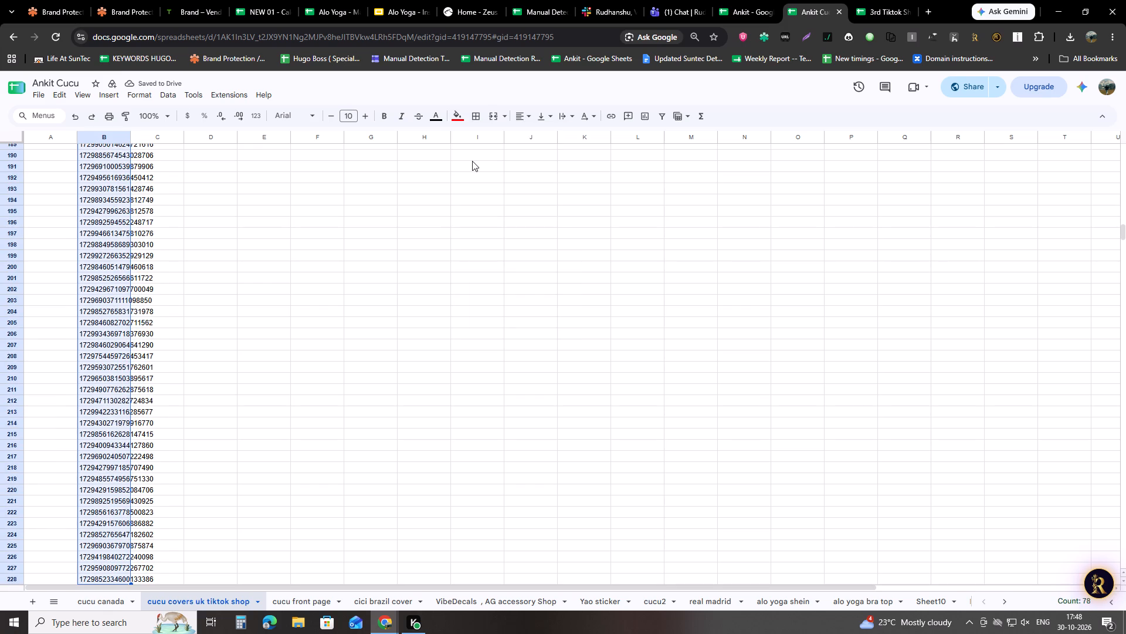
key("shift+Down")
key("shift+Down")
key("shift+Down")
key("shift+Down")
key("shift+Down")
key("shift+Down")
key("shift+Down")
key("shift+Down")
key("shift+Down")
key("shift+Down")
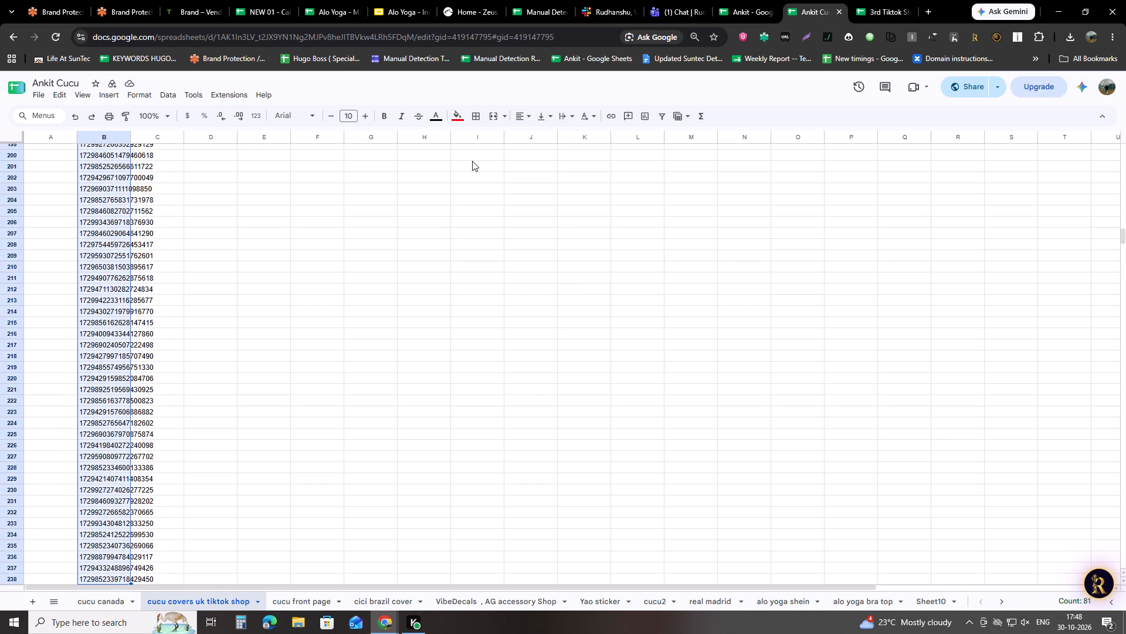
key("shift+Down")
key("shift+Down")
key("shift+Down")
key("shift+Down")
key("shift+Down")
key("shift+Down")
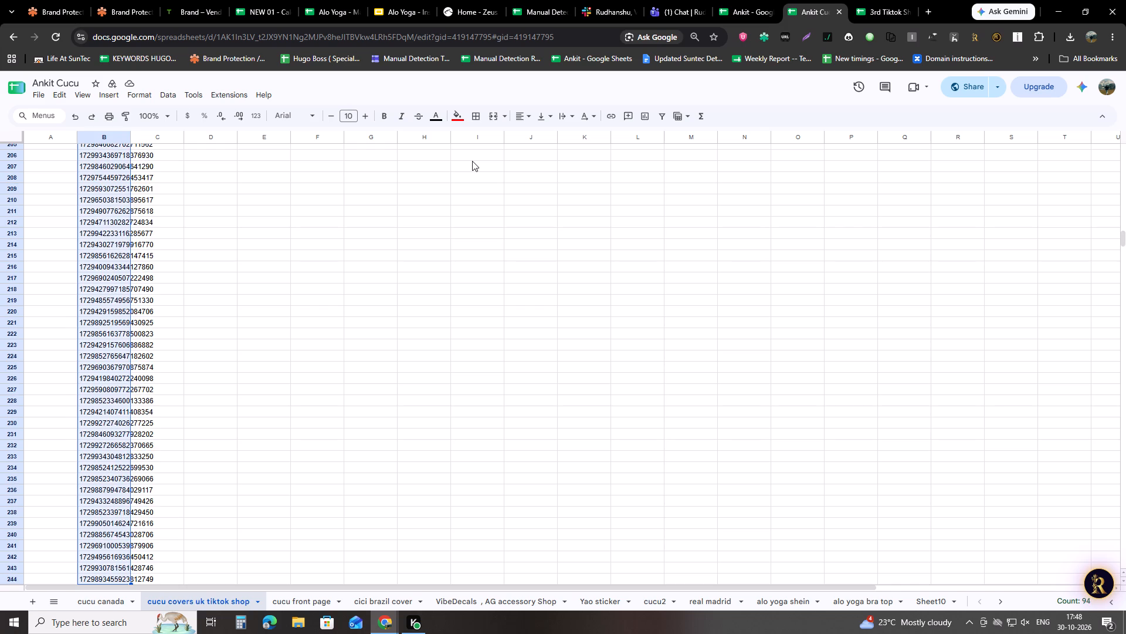
key("shift+Down")
key("shift+Down")
key("shift+Down")
key("shift+Down")
key("shift+Down")
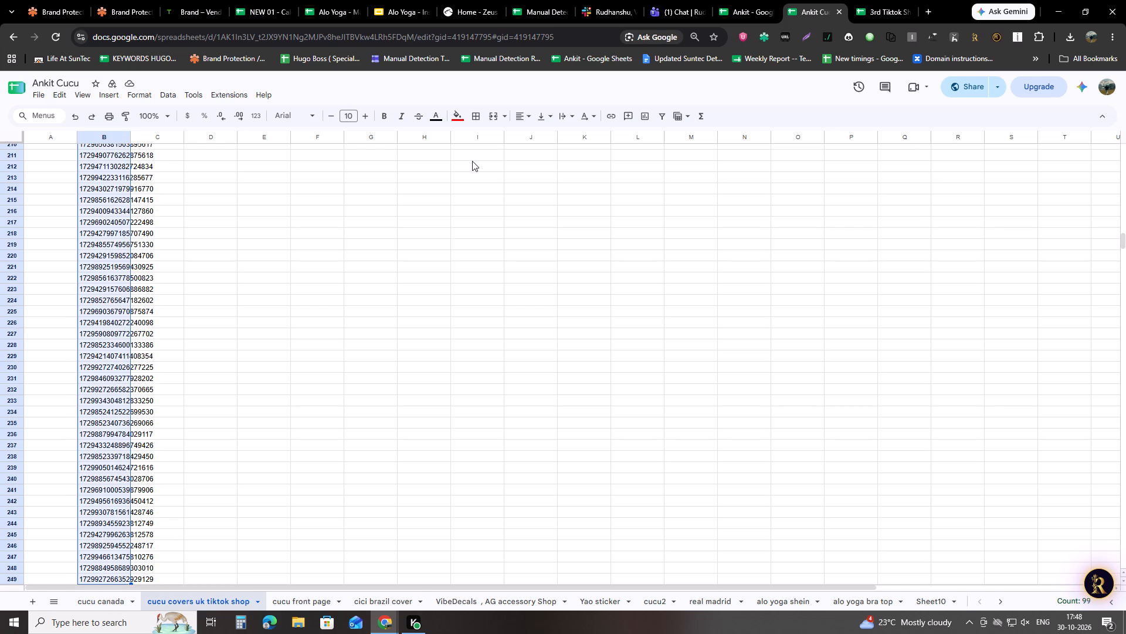
key("shift+Down")
key("ctrl+c")
key("ctrl+c")
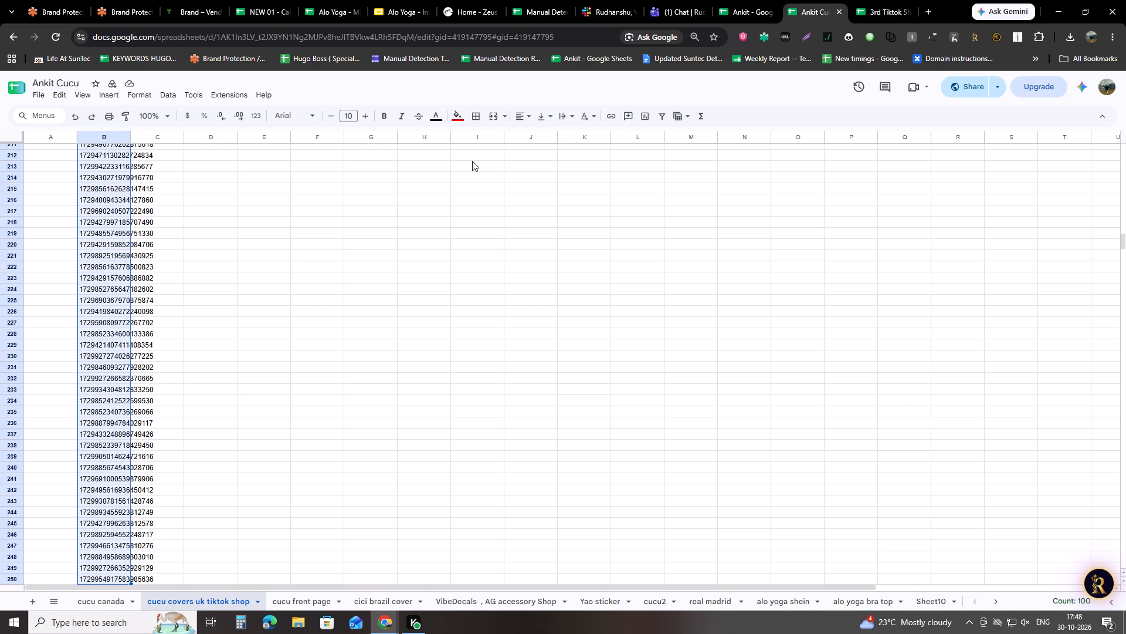
key("ctrl+c")
key("ctrl+c")
key("ctrl+c")
key("ctrl+c")
Mark cell B250, the end of the copied batch, with a red fill.
scroll(177, 407, "down", 4)
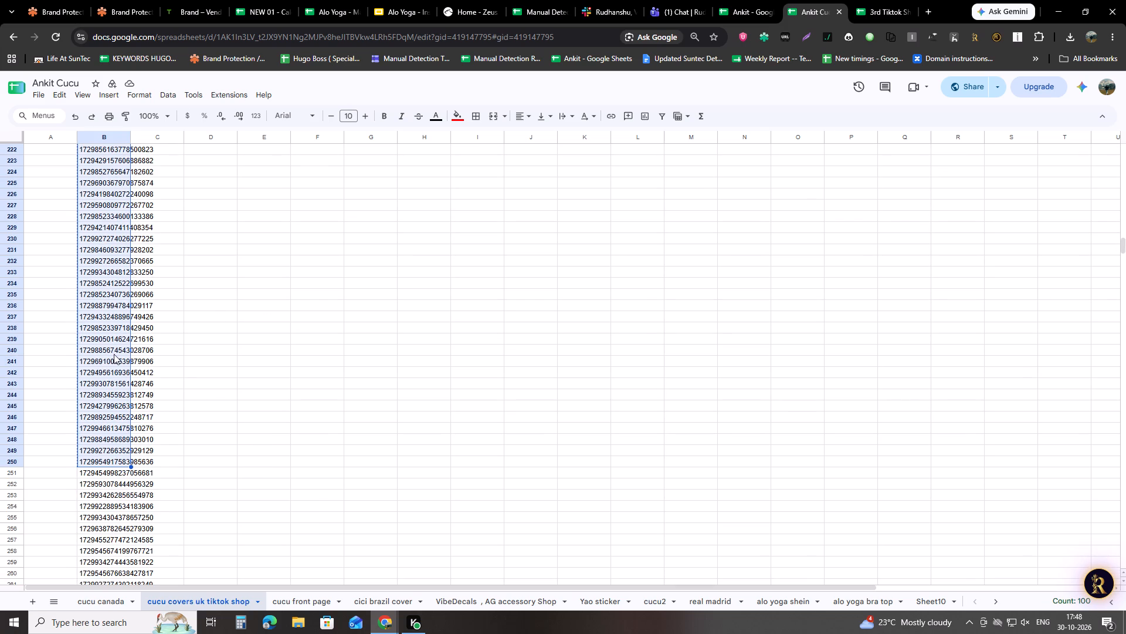
left_click(106, 343)
left_click(465, 119)
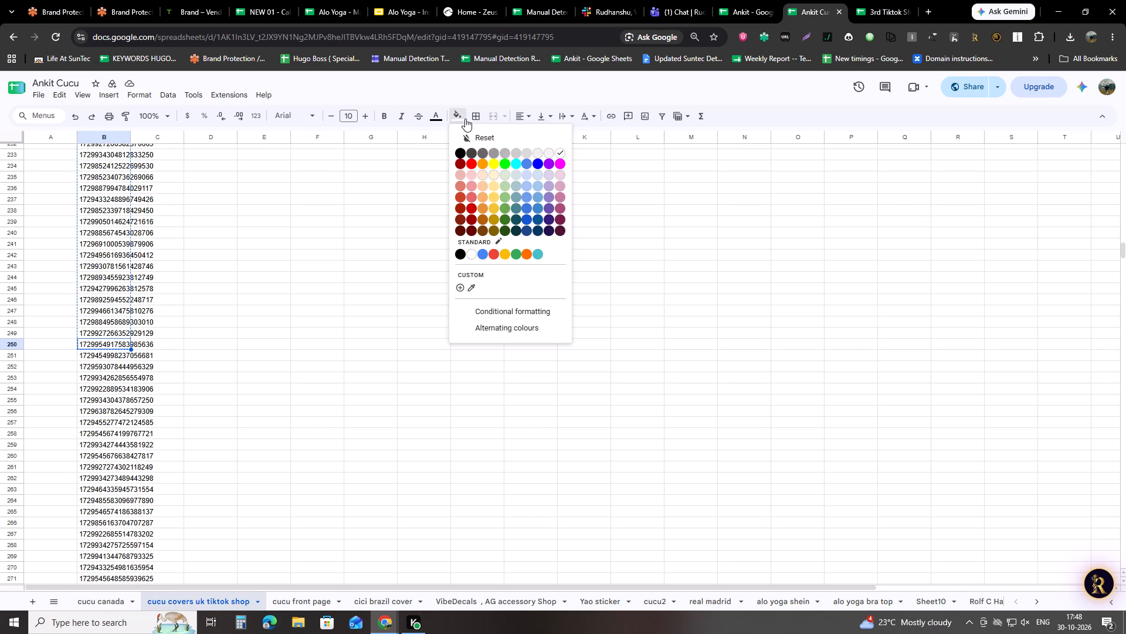
left_click(476, 164)
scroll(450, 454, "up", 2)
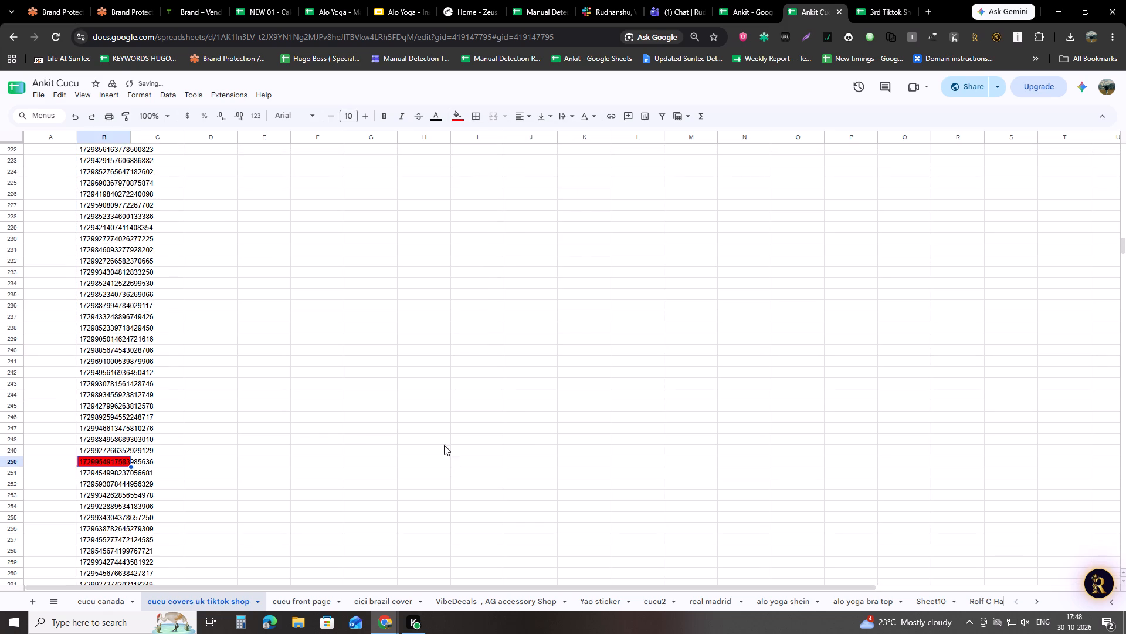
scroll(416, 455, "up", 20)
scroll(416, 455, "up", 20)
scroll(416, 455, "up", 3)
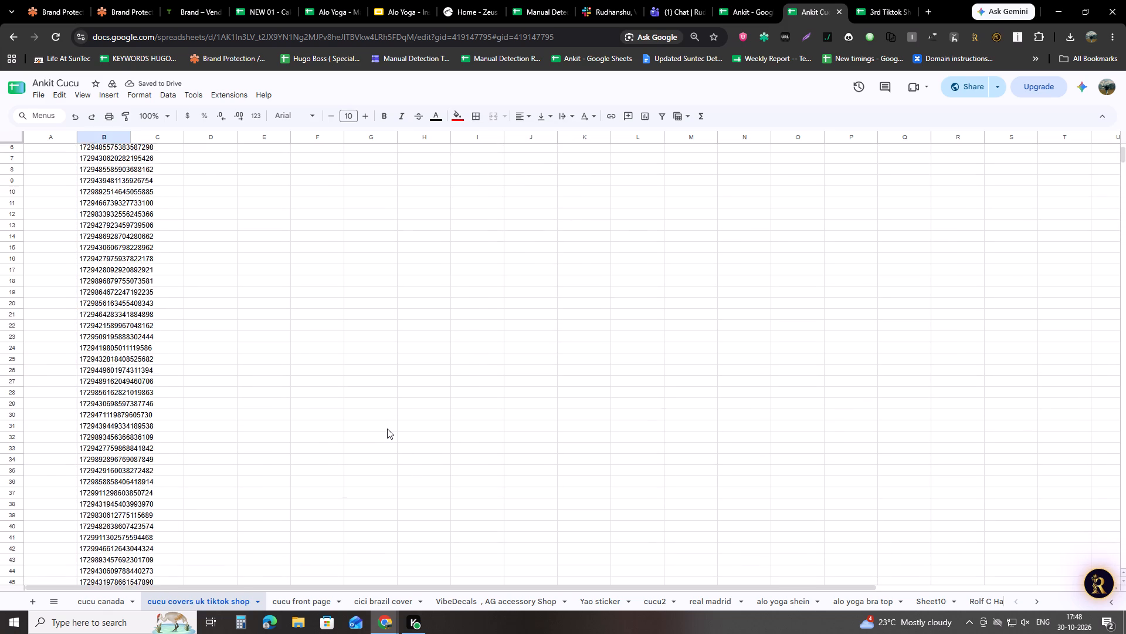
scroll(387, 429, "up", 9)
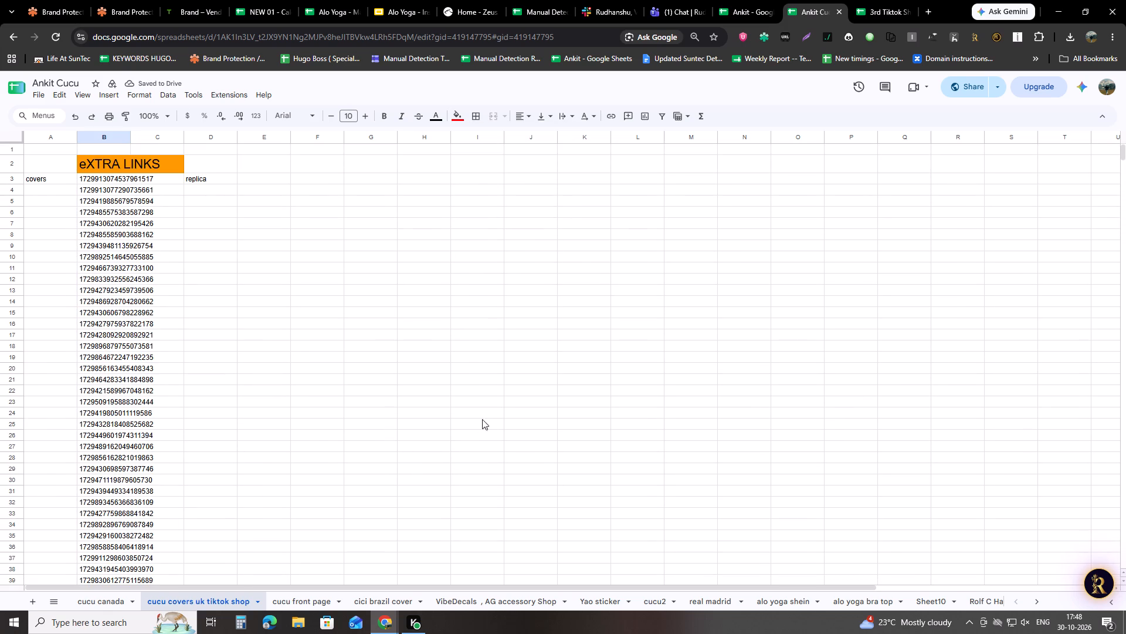
Examine the 30/10/2026 records and the earlier CUCU Covers entries in Manual Detection Records against the Ankit Cucu product ID list.
left_click(558, 0)
scroll(358, 440, "up", 12)
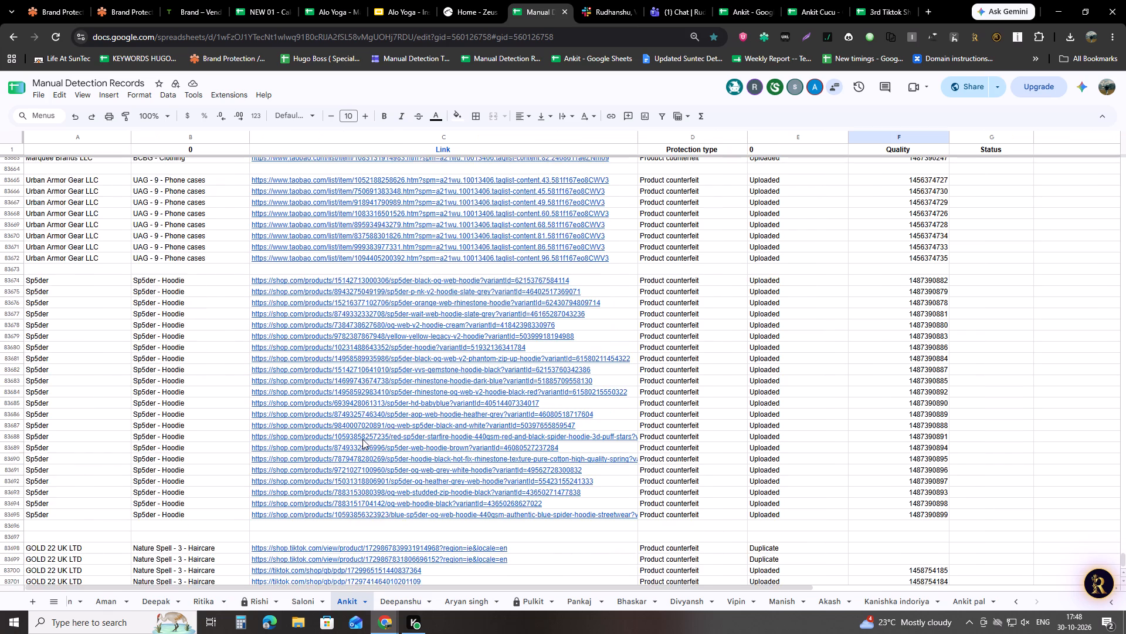
scroll(362, 439, "up", 20)
scroll(362, 439, "up", 20)
scroll(362, 439, "up", 16)
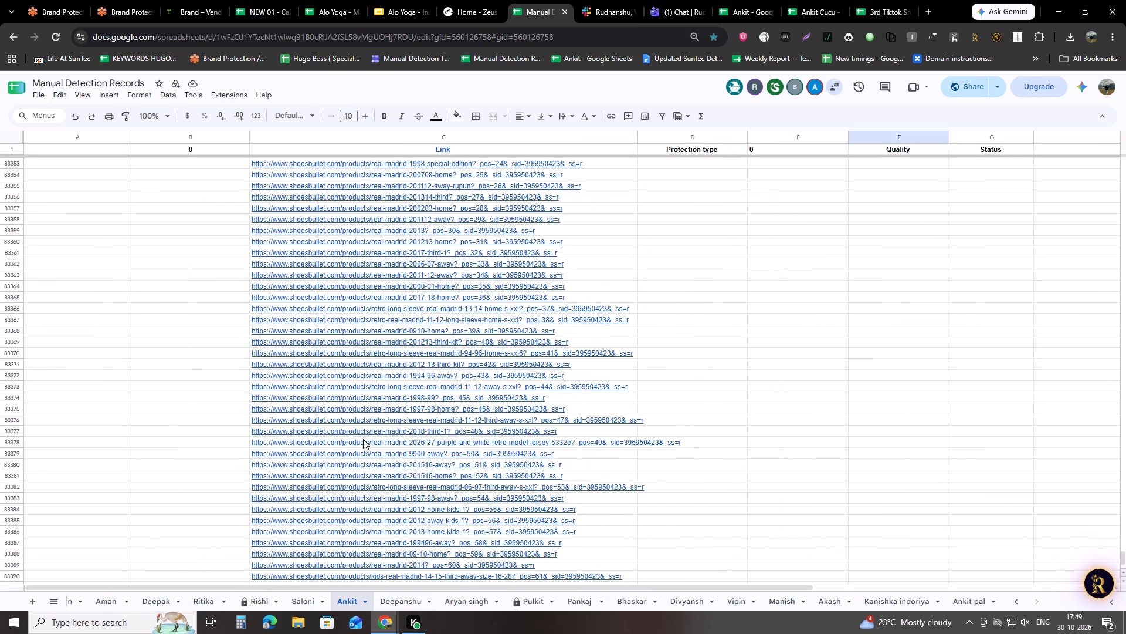
scroll(363, 439, "up", 20)
scroll(363, 439, "up", 10)
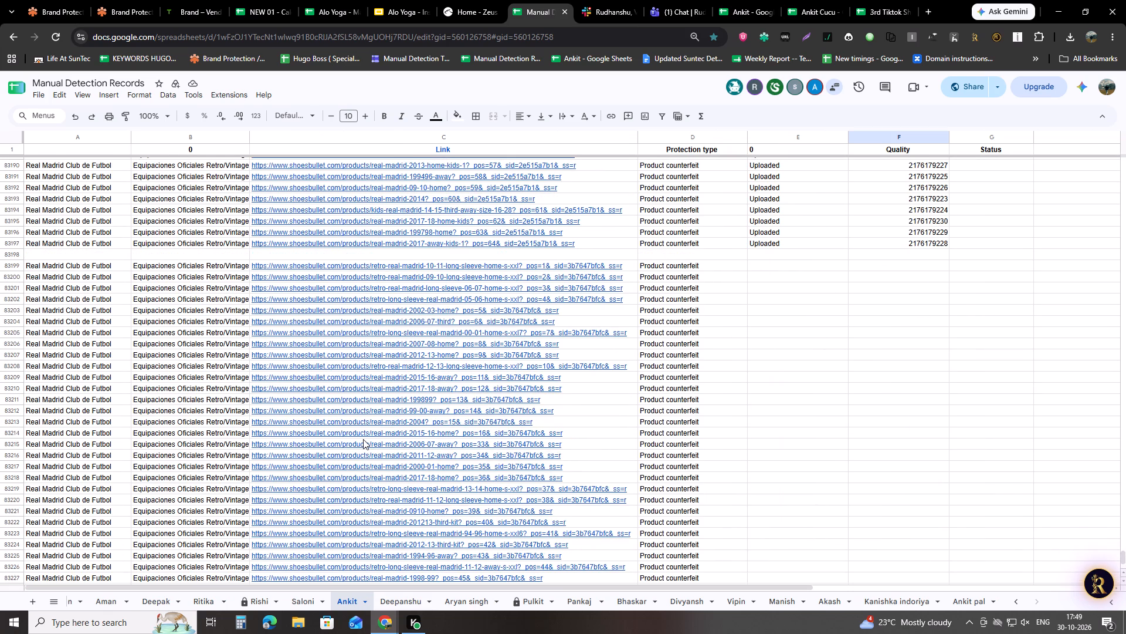
scroll(363, 439, "up", 17)
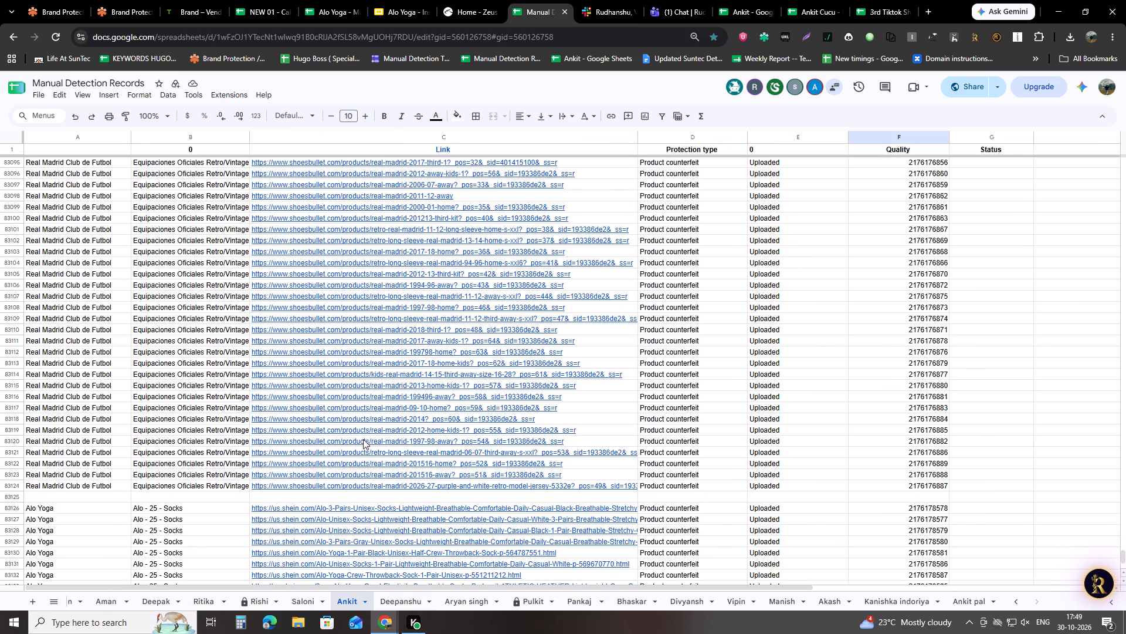
scroll(363, 439, "up", 10)
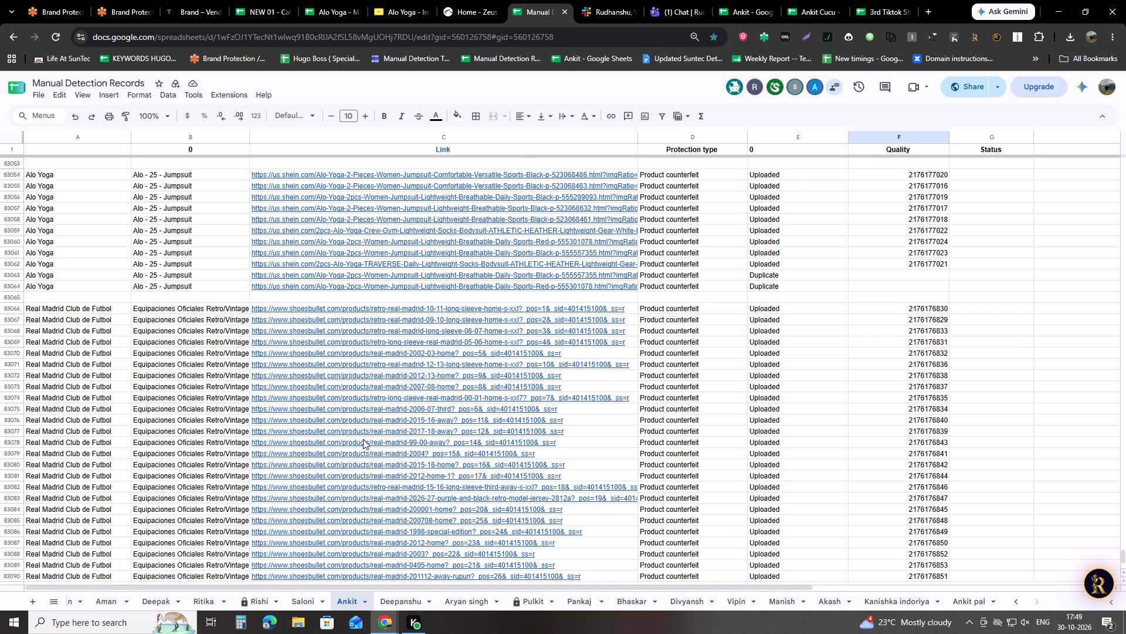
scroll(363, 439, "down", 20)
scroll(363, 439, "down", 5)
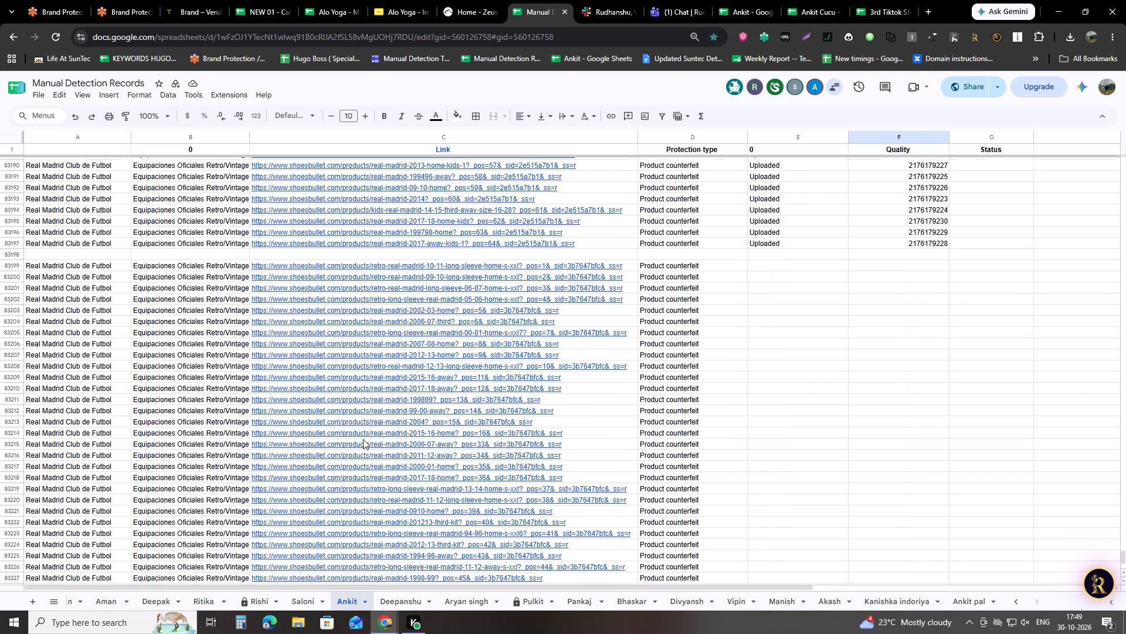
scroll(363, 439, "down", 14)
scroll(365, 441, "down", 20)
scroll(365, 441, "down", 7)
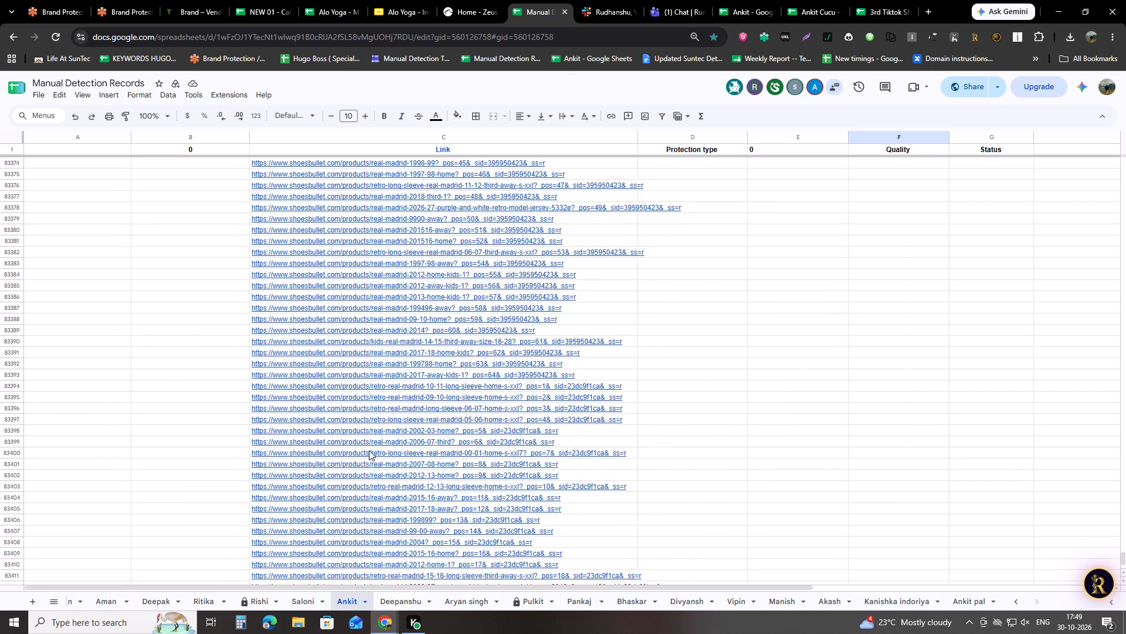
scroll(369, 450, "down", 20)
scroll(369, 450, "down", 16)
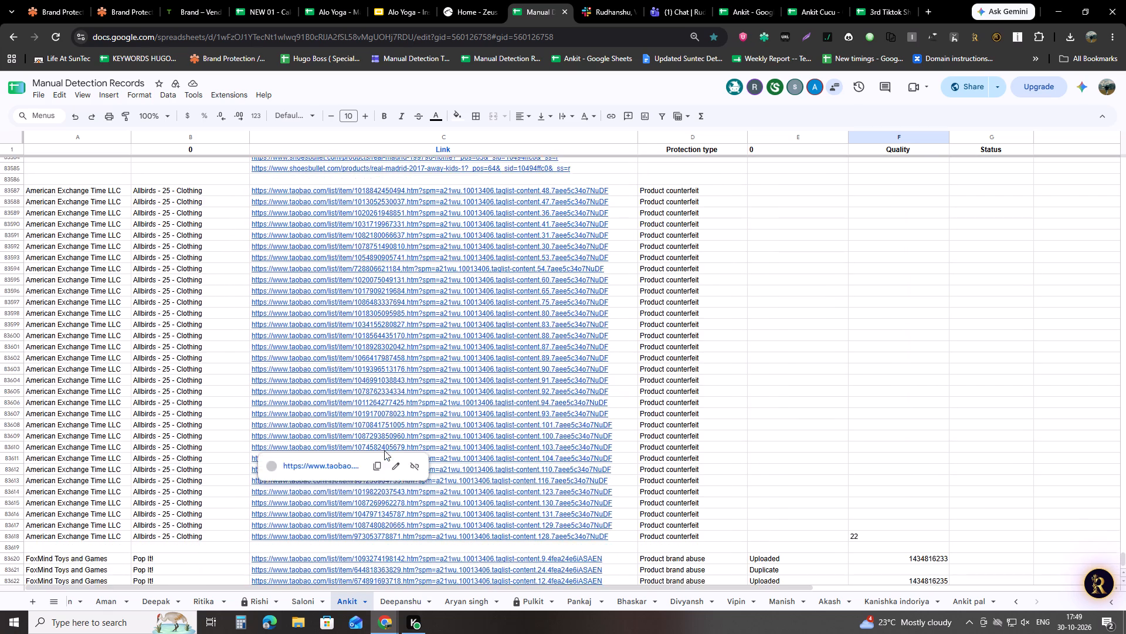
scroll(384, 450, "down", 19)
scroll(384, 450, "down", 3)
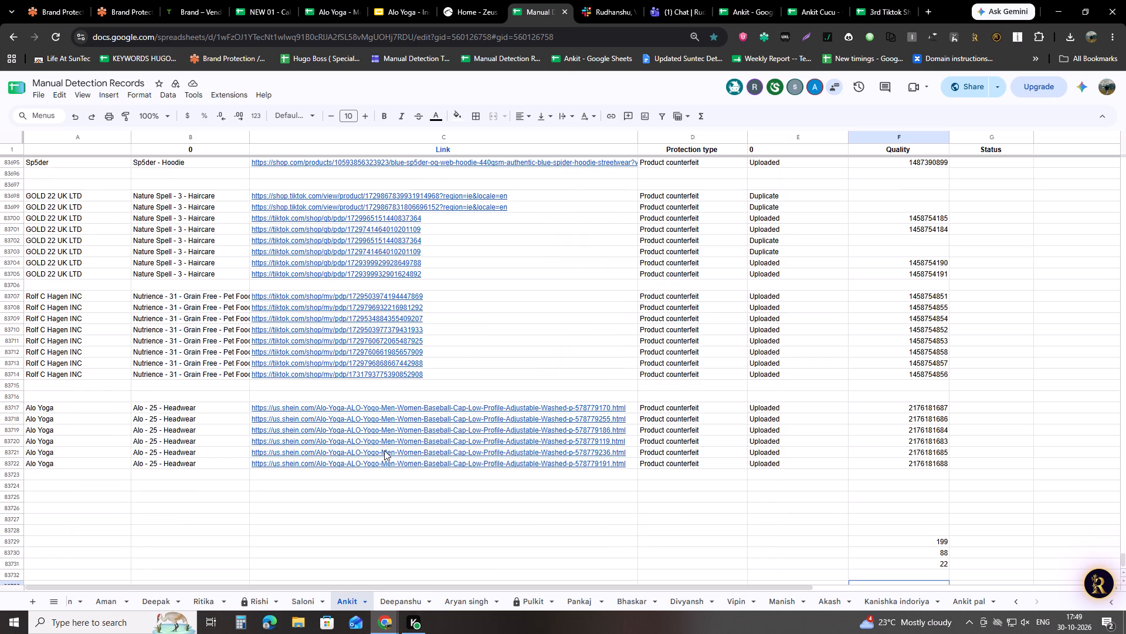
scroll(384, 450, "down", 2)
scroll(384, 450, "up", 20)
scroll(384, 450, "up", 20)
scroll(384, 450, "up", 16)
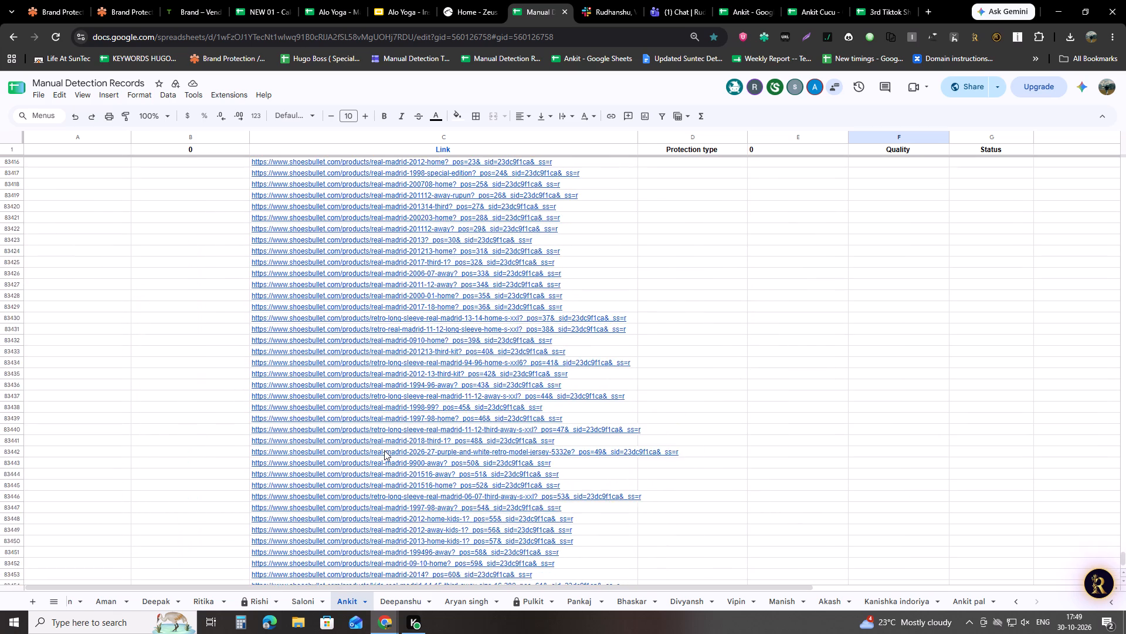
scroll(384, 450, "up", 20)
scroll(384, 450, "up", 19)
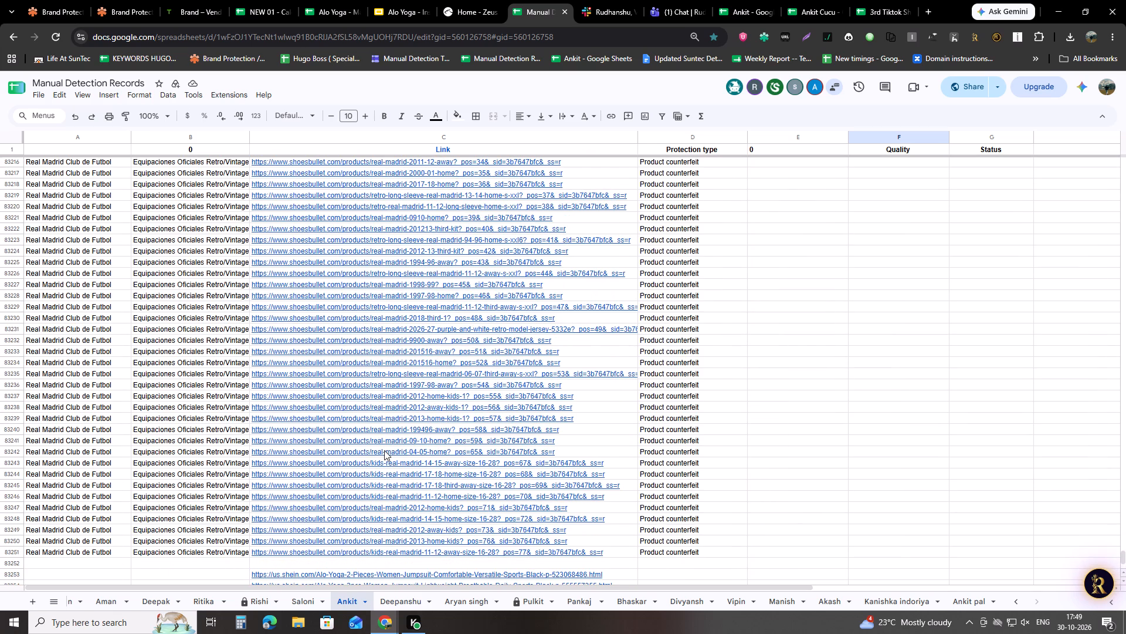
scroll(384, 450, "up", 6)
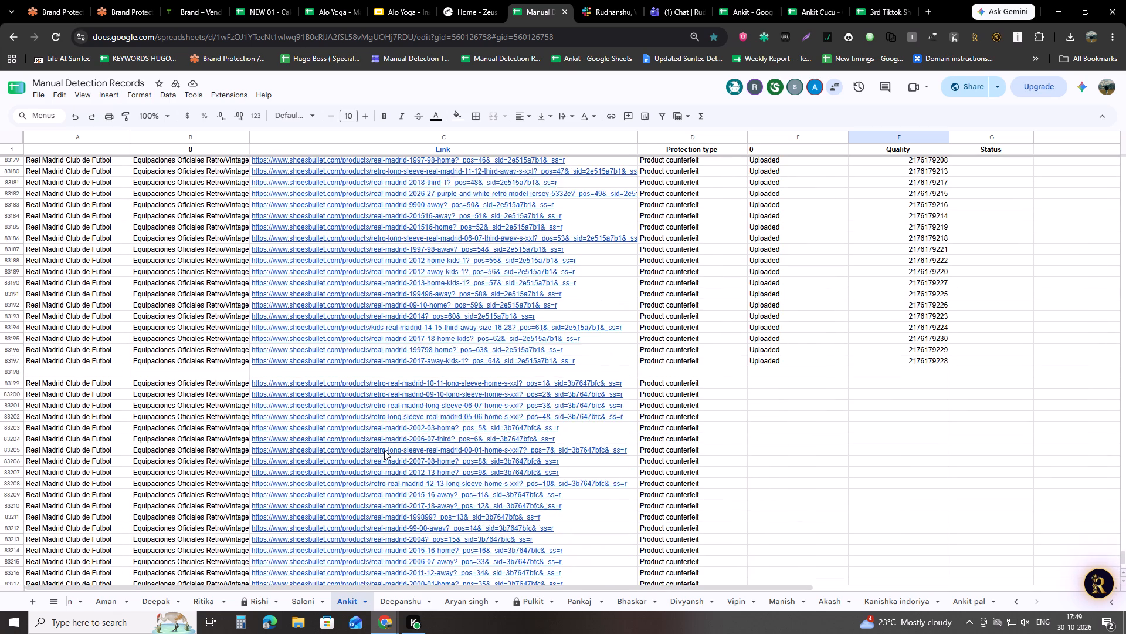
scroll(384, 450, "up", 13)
scroll(384, 450, "up", 17)
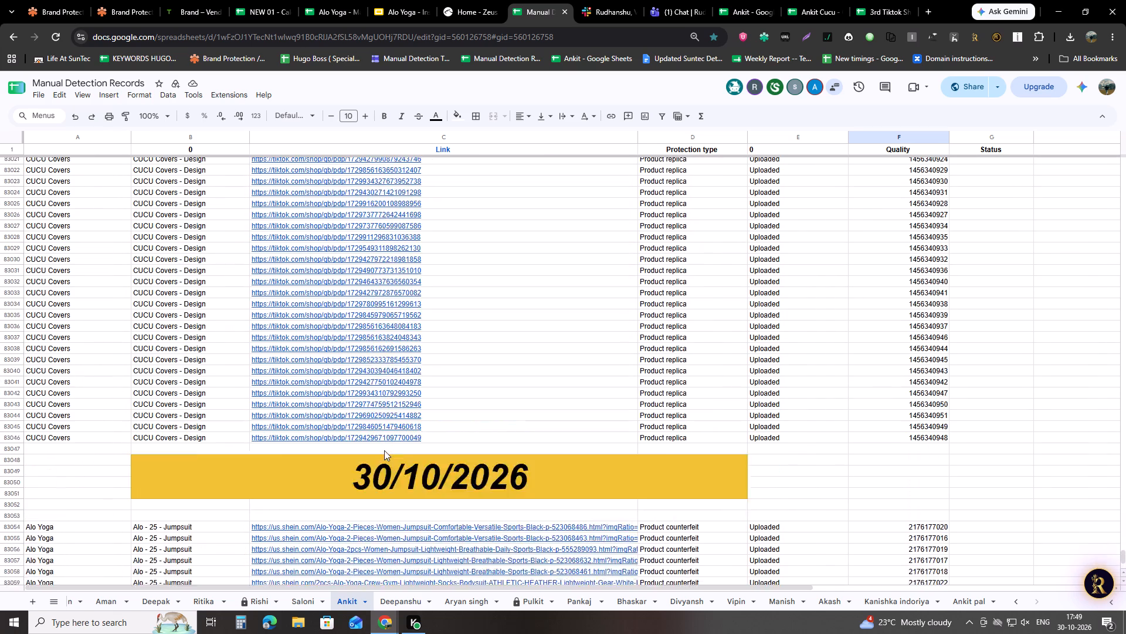
scroll(384, 450, "up", 9)
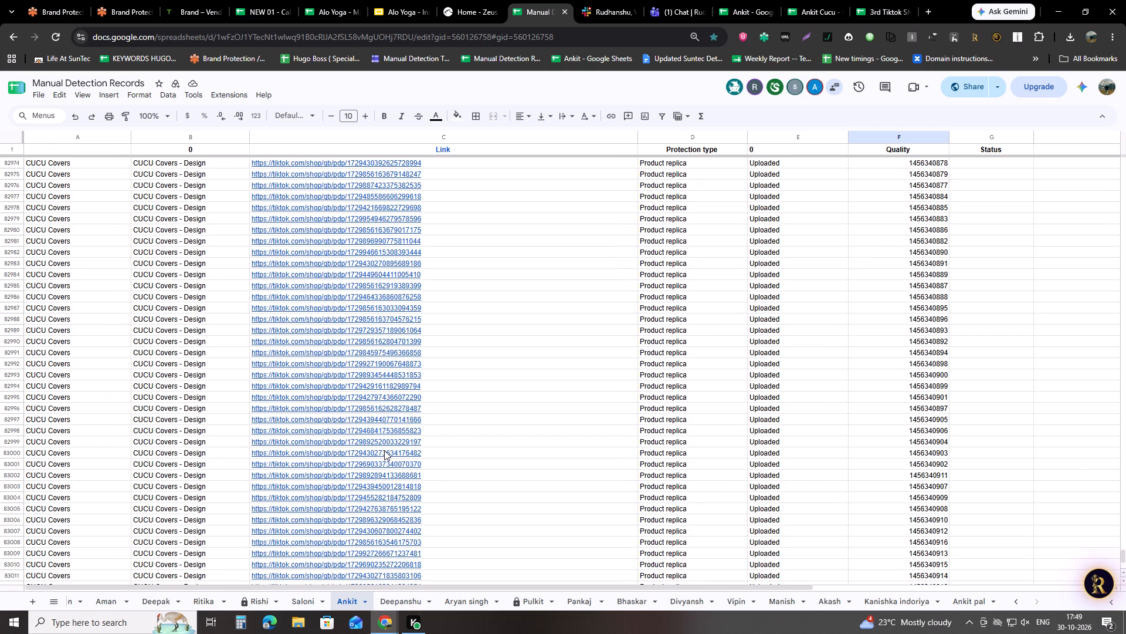
double_click(407, 420)
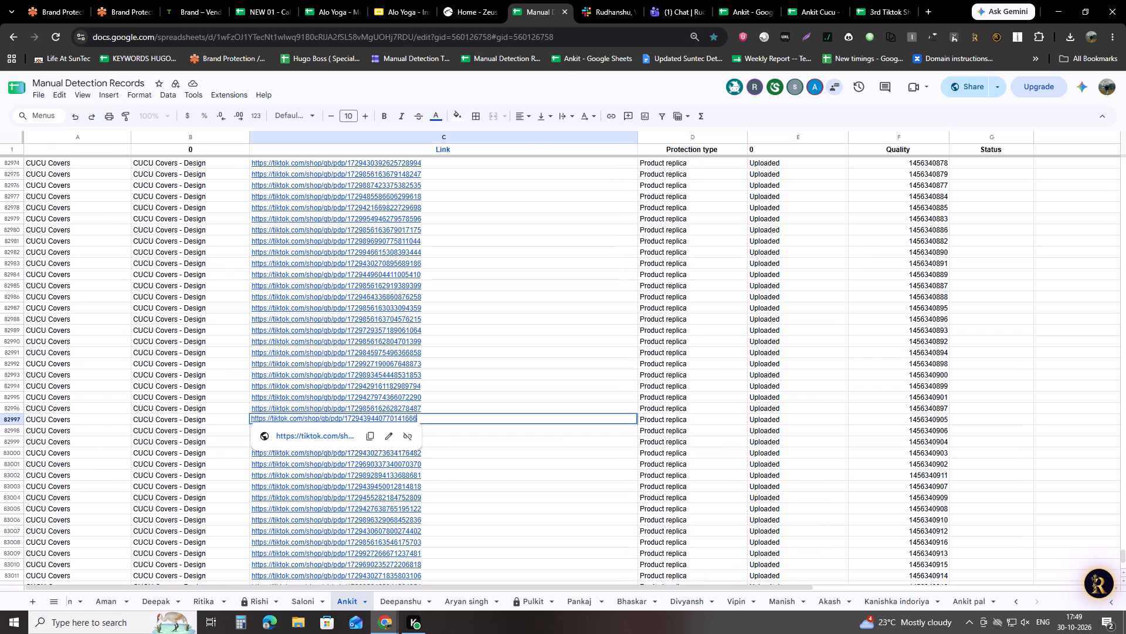
left_click(443, 481)
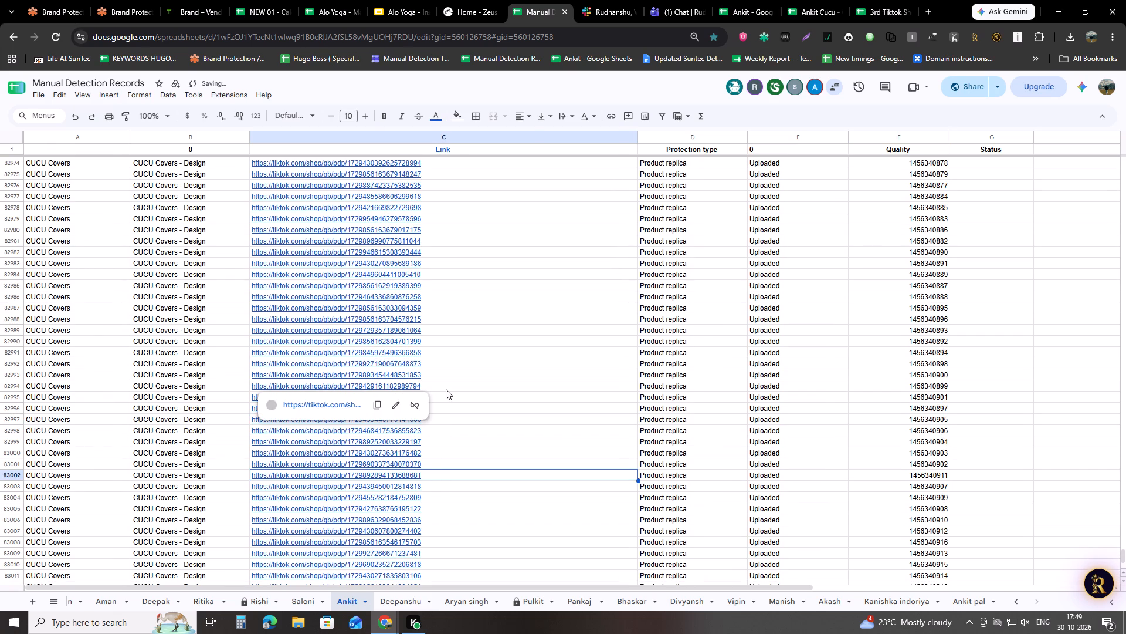
double_click(450, 378)
left_click(490, 443)
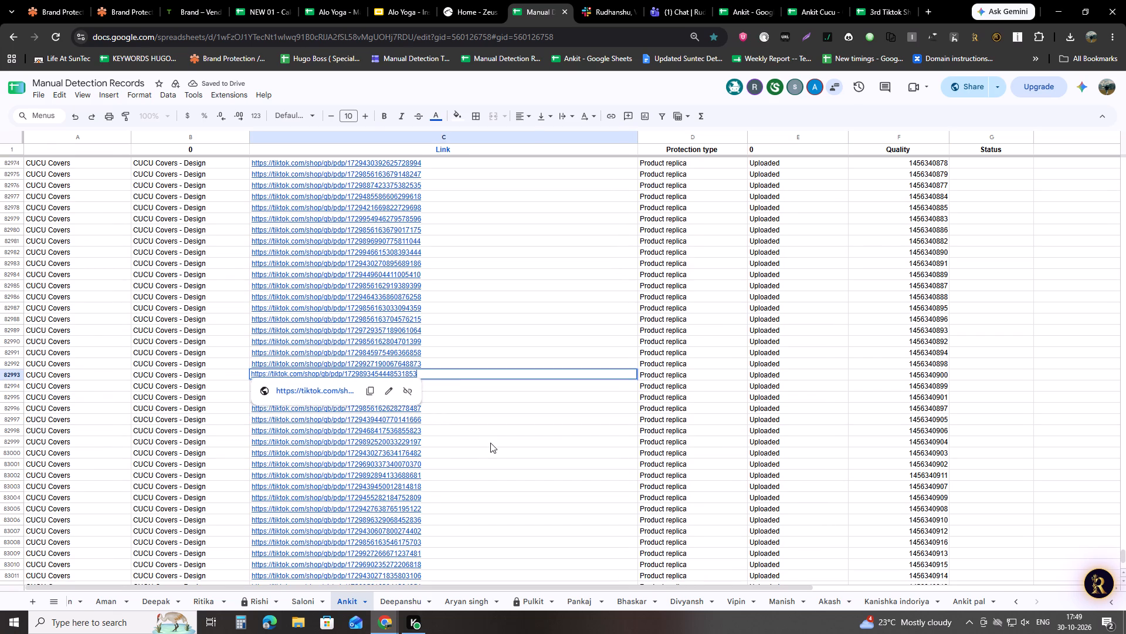
scroll(470, 436, "down", 1)
scroll(633, 406, "up", 7)
scroll(510, 361, "up", 6)
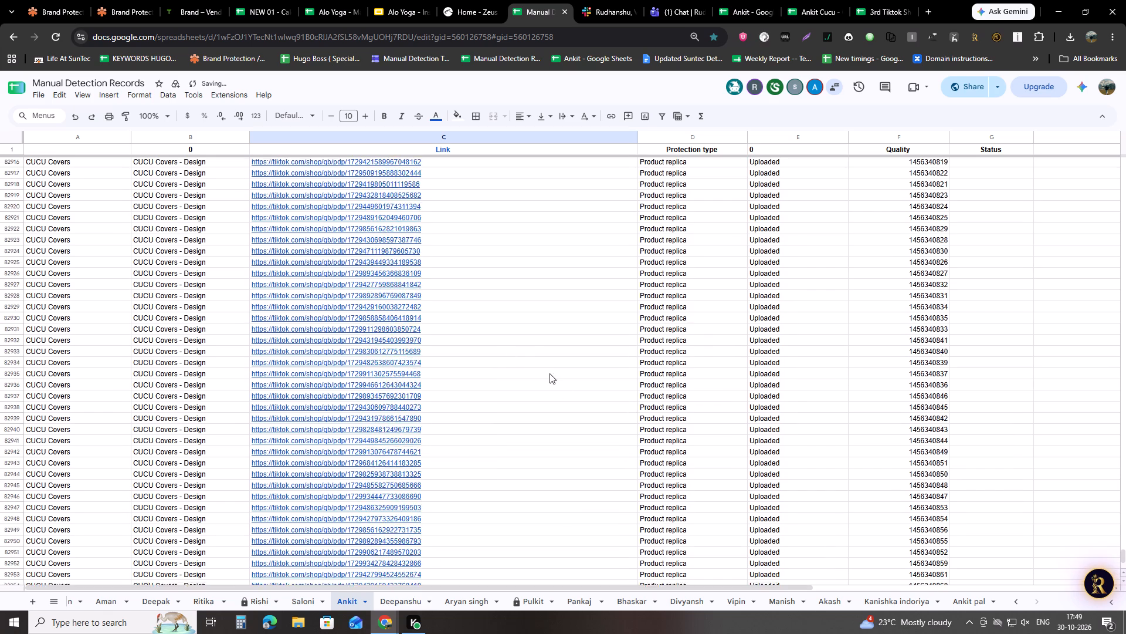
scroll(595, 391, "up", 6)
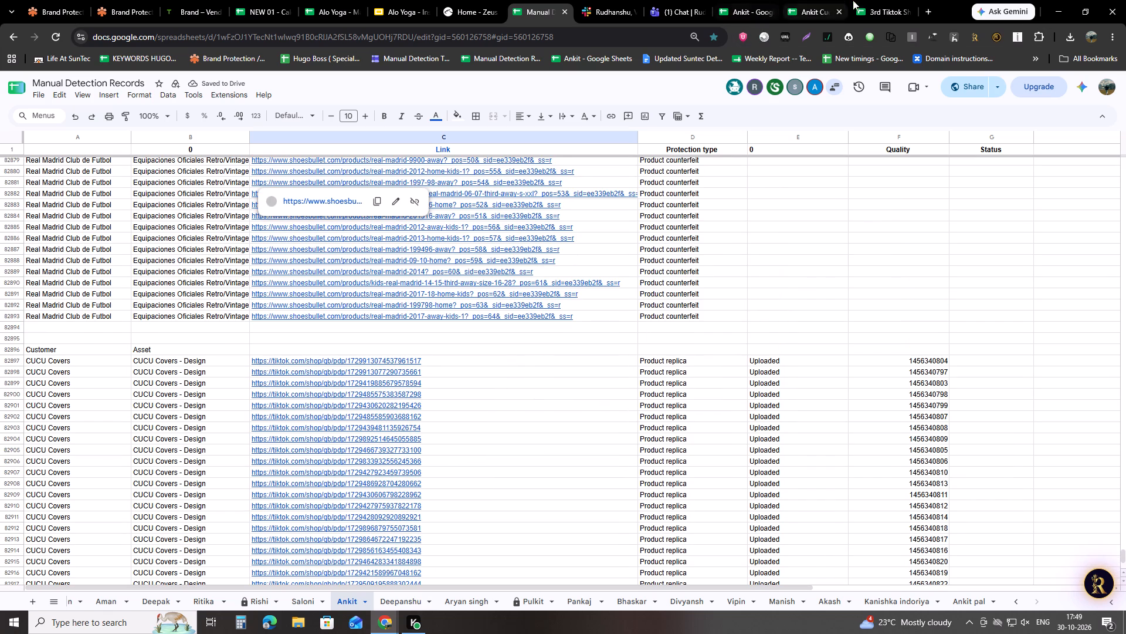
left_click(815, 0)
scroll(246, 313, "up", 6)
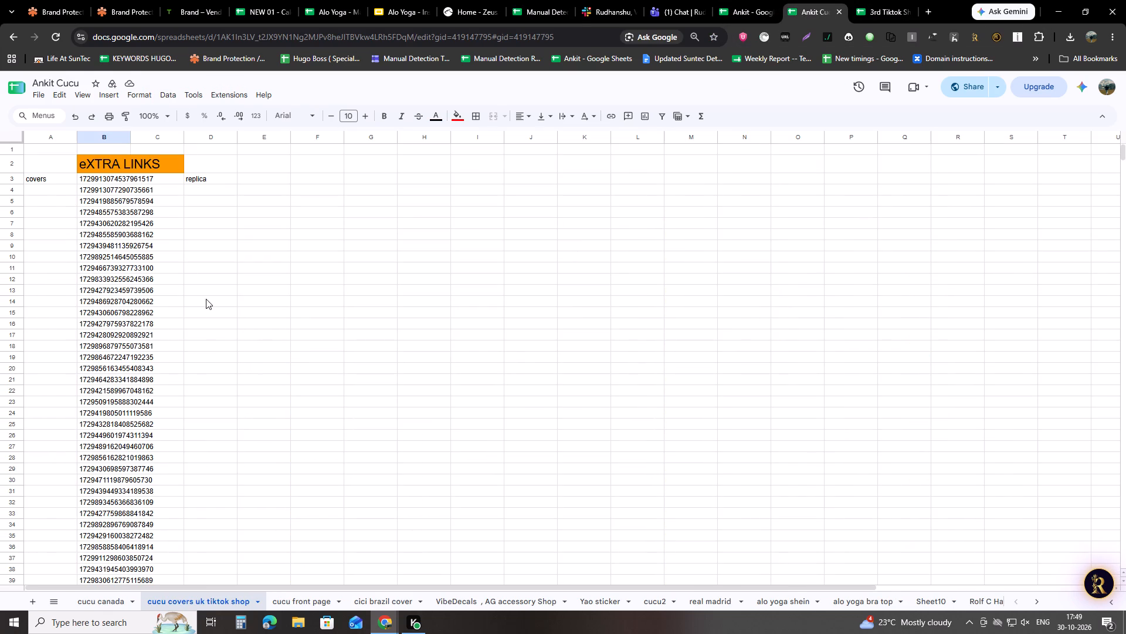
Paste the copied product IDs into the Product ID column from F7627 on the Generator sheet of the 3rd Tiktok Shop URL generator.
left_click(878, 0)
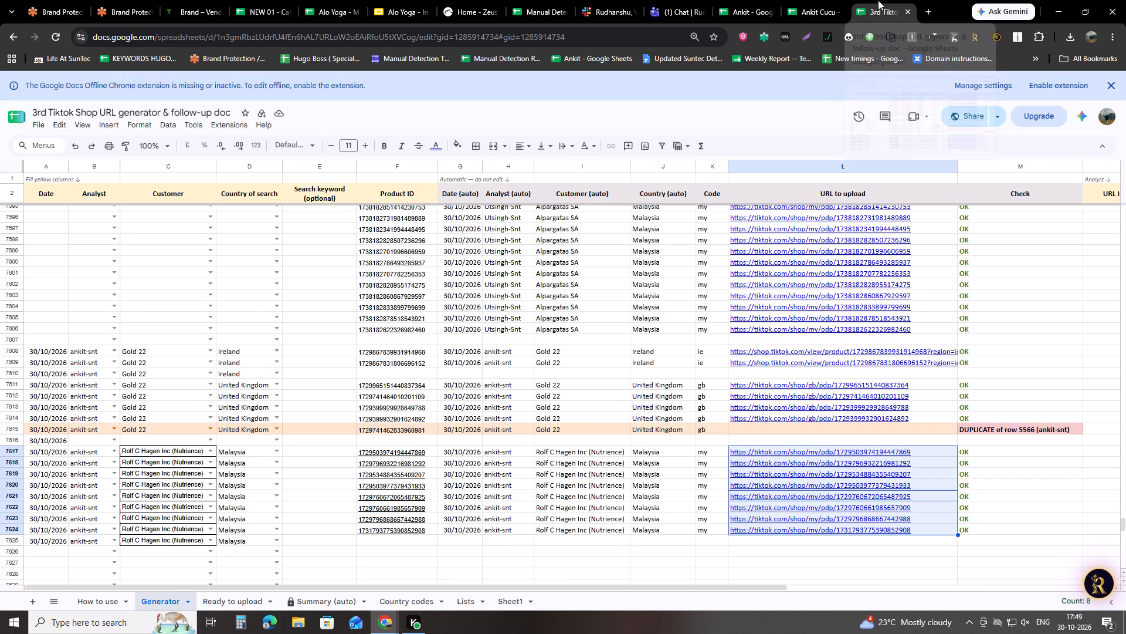
scroll(359, 419, "up", 20)
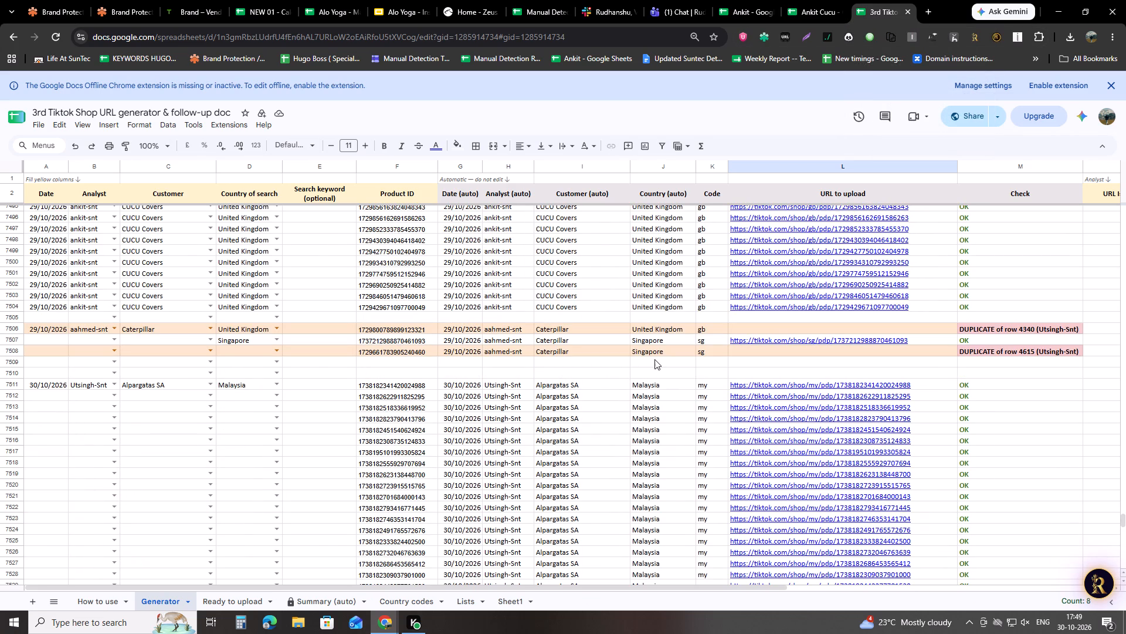
scroll(724, 359, "up", 16)
scroll(724, 359, "up", 12)
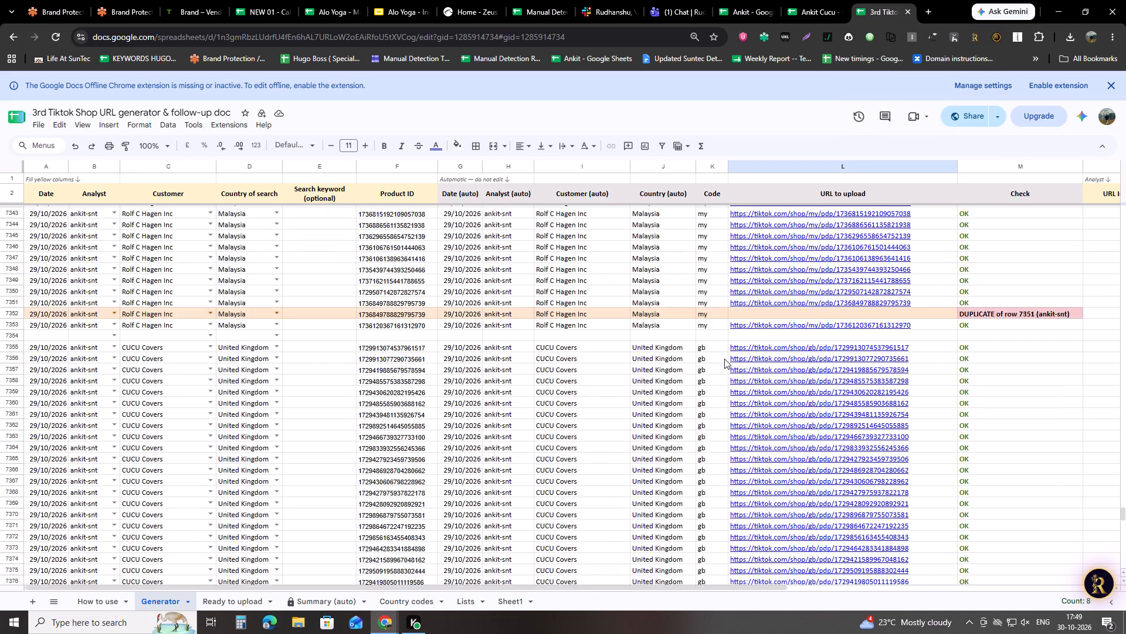
scroll(724, 359, "up", 2)
scroll(724, 359, "down", 20)
scroll(724, 359, "down", 6)
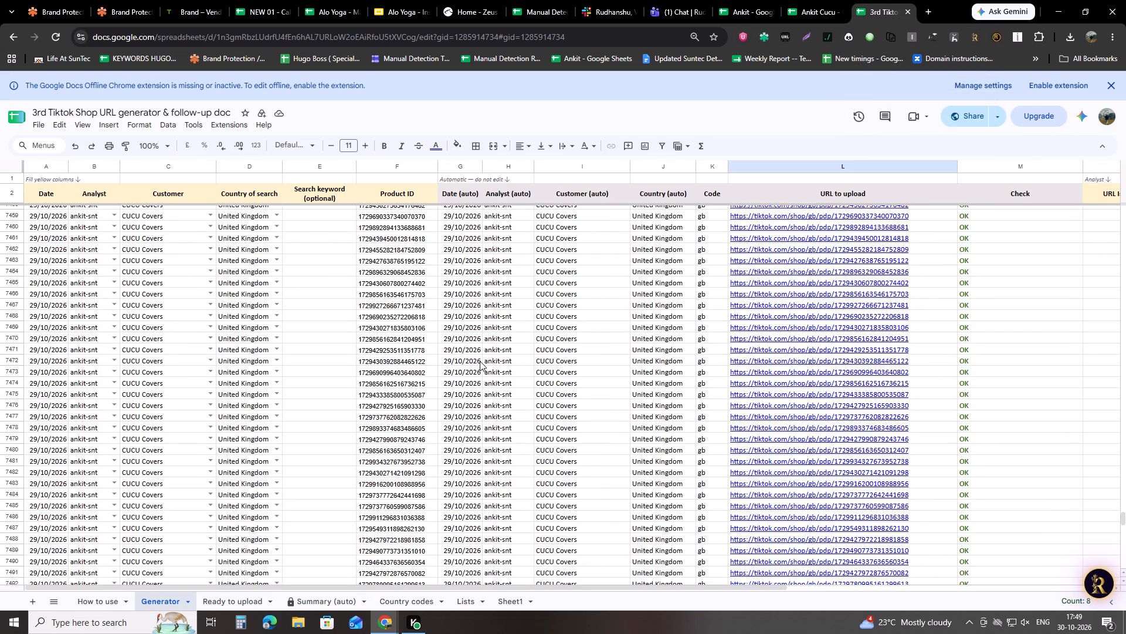
scroll(364, 394, "up", 7)
scroll(356, 403, "down", 20)
scroll(356, 403, "down", 20)
scroll(375, 401, "up", 6)
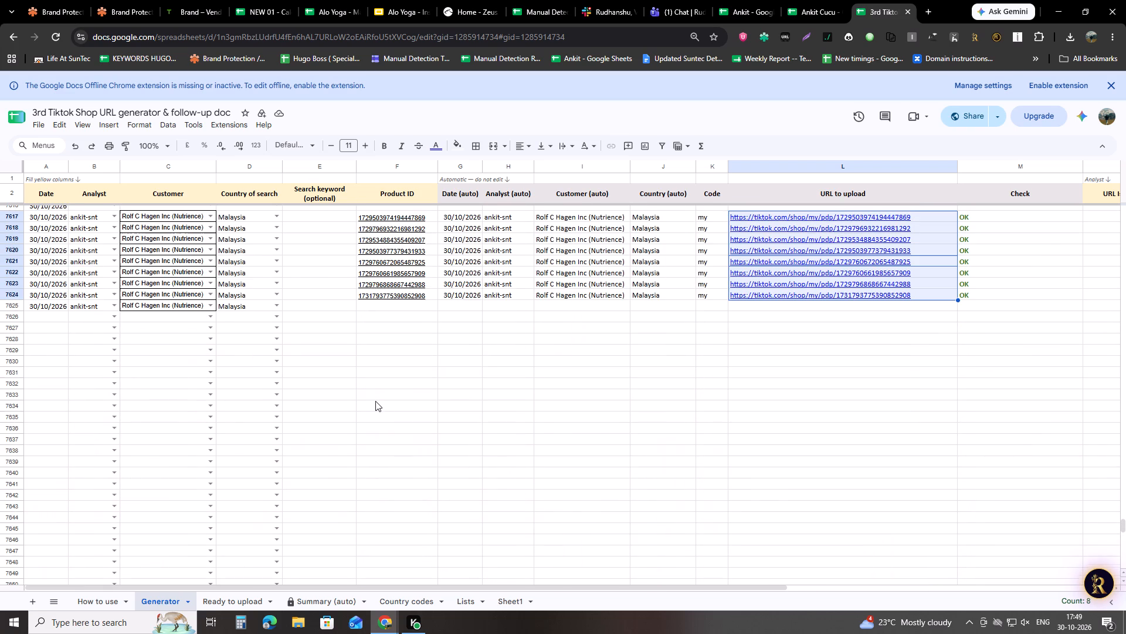
left_click(376, 408)
left_click(379, 389)
key("ctrl+v")
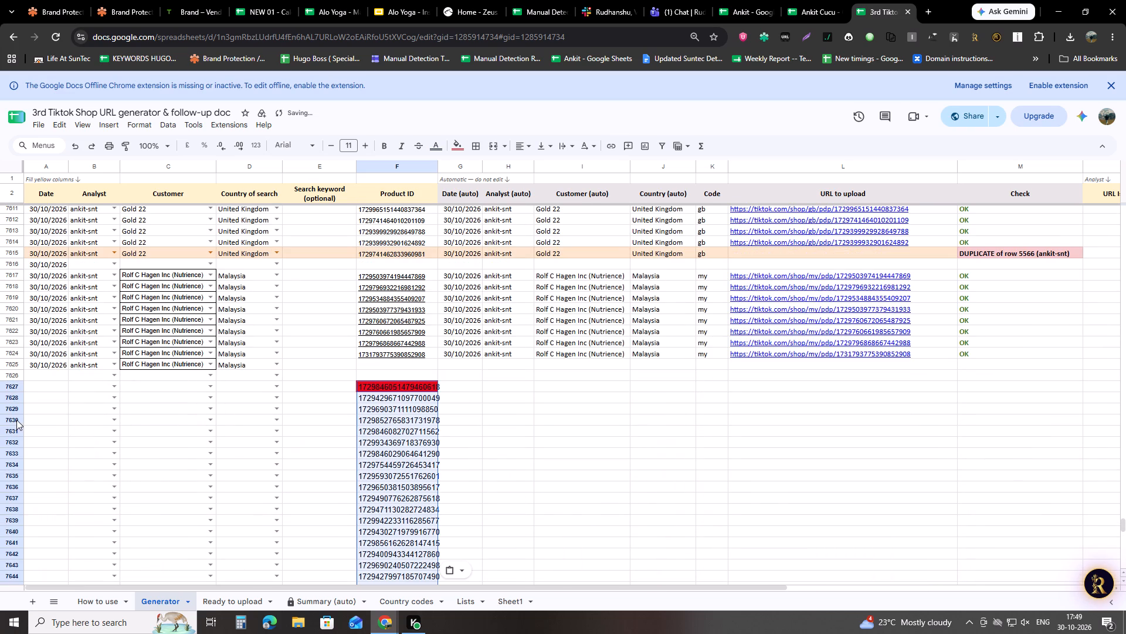
Replace the red fill of the first pasted product ID, F7627, with white.
left_click(405, 387)
left_click(456, 145)
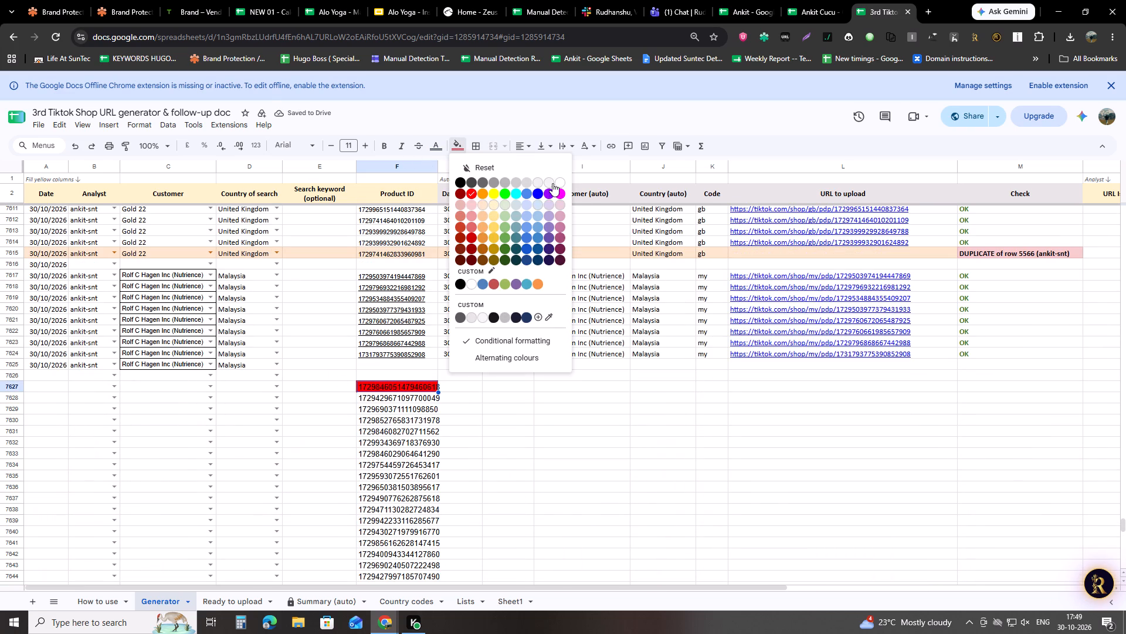
left_click(556, 183)
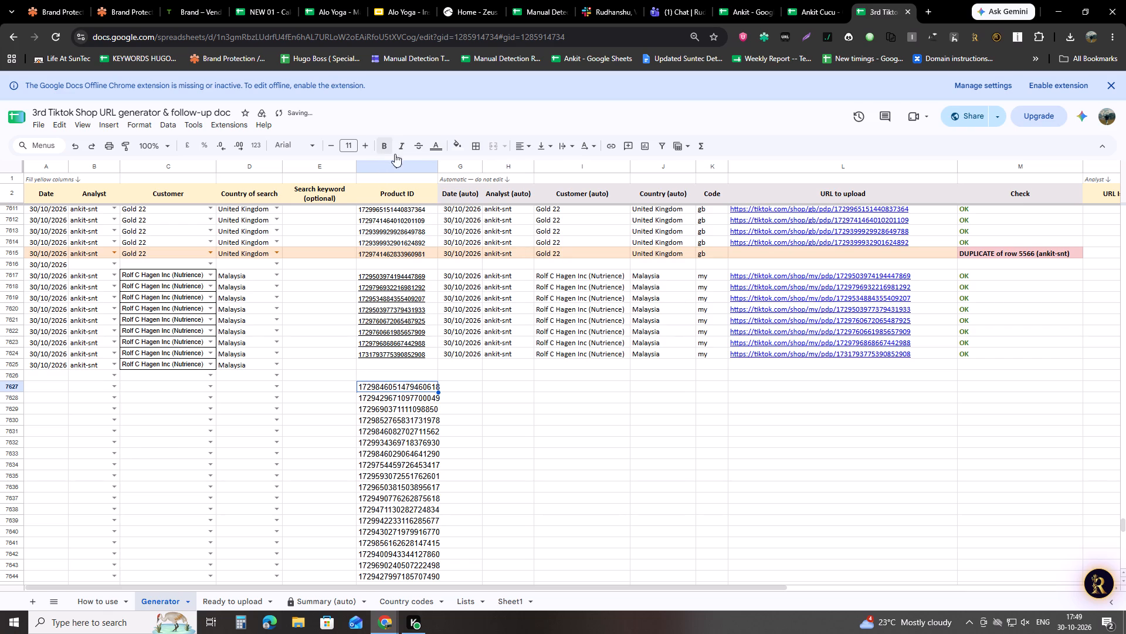
Set the font size of the whole block of pasted product IDs to 9.
key("ctrl+space")
double_click(333, 146)
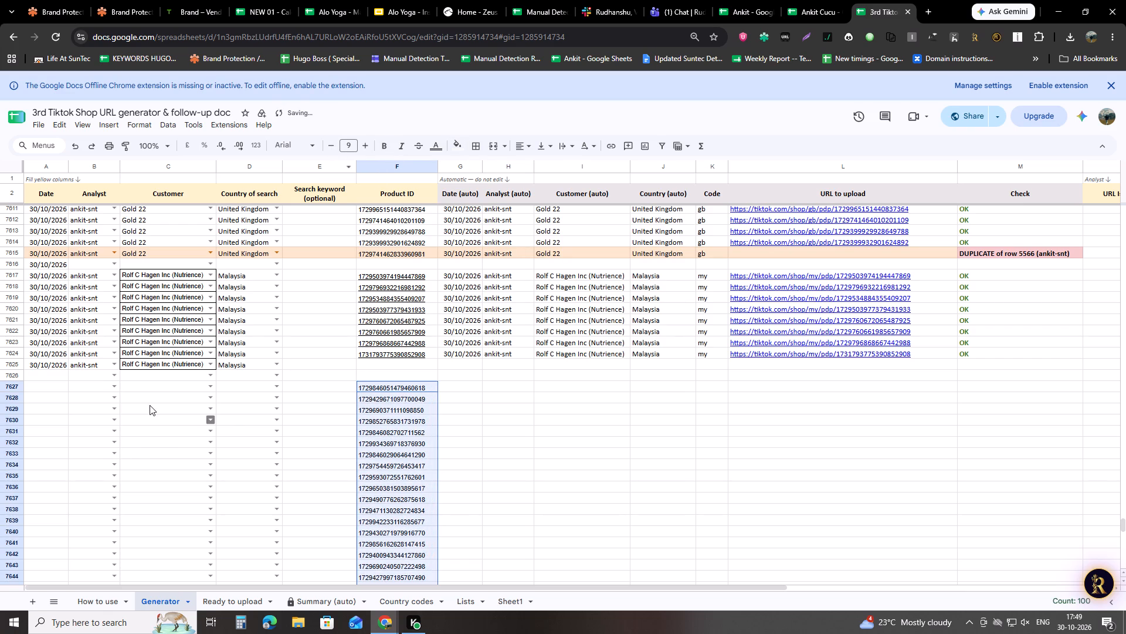
Set row 7627's customer to CUCU Covers and its country of search to United Kingdom.
left_click(158, 389)
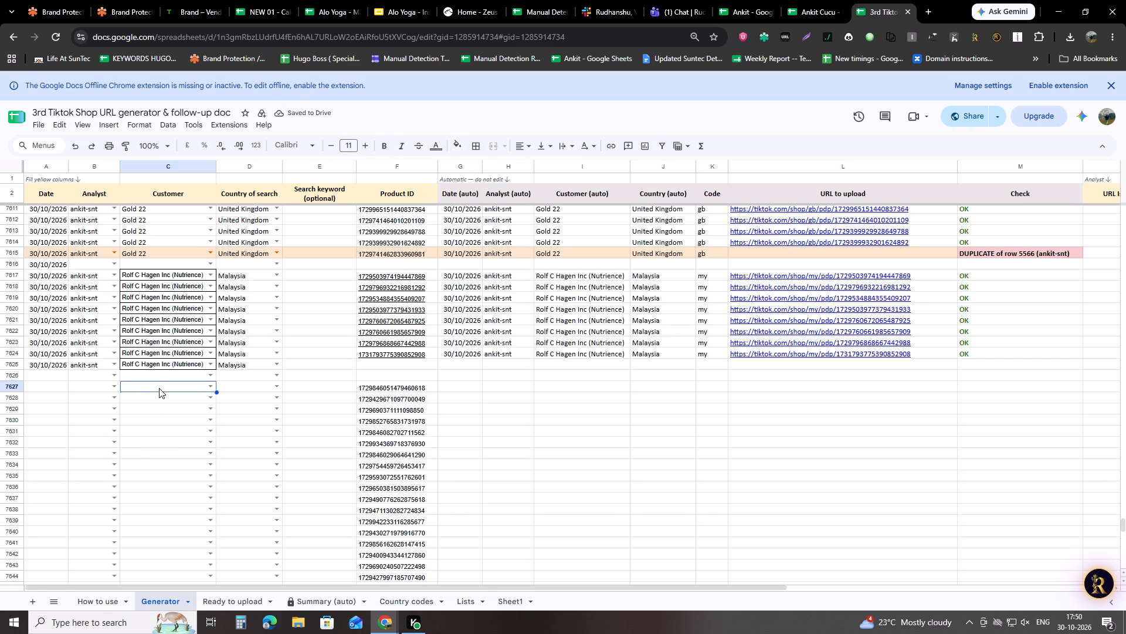
type("cucu")
key("Return")
key("Right")
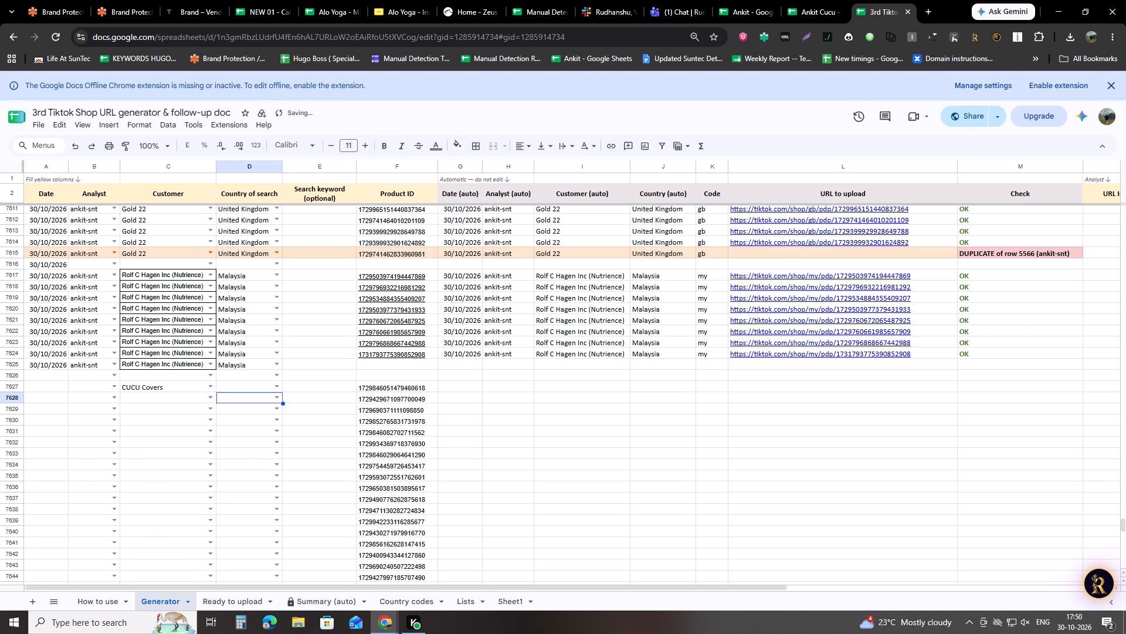
key("Up")
key("i")
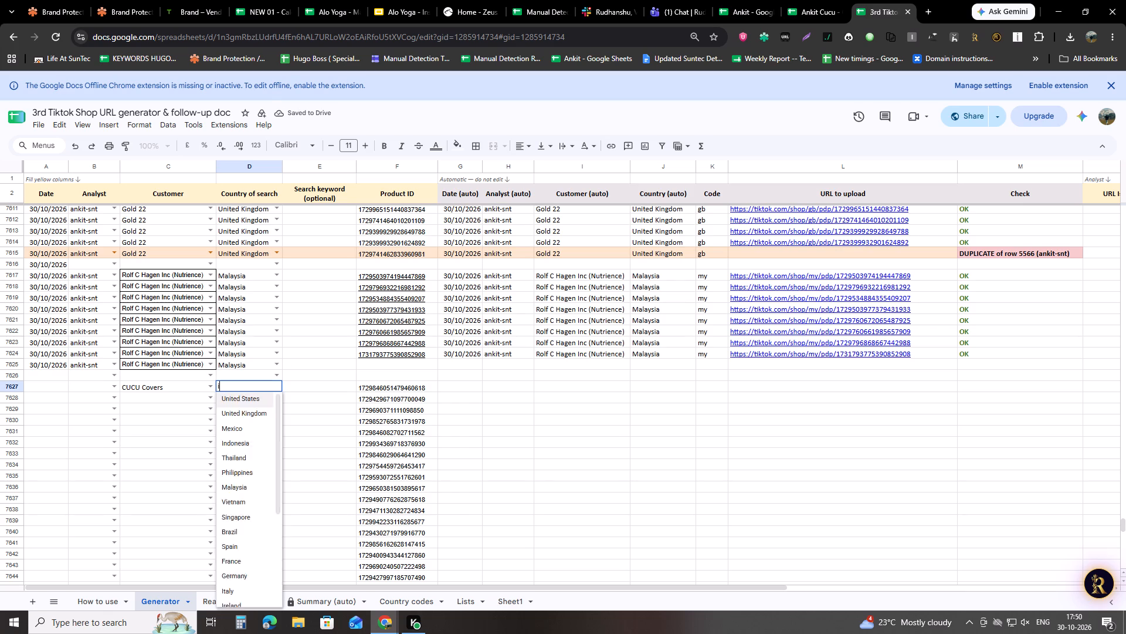
key("BackSpace")
key("u")
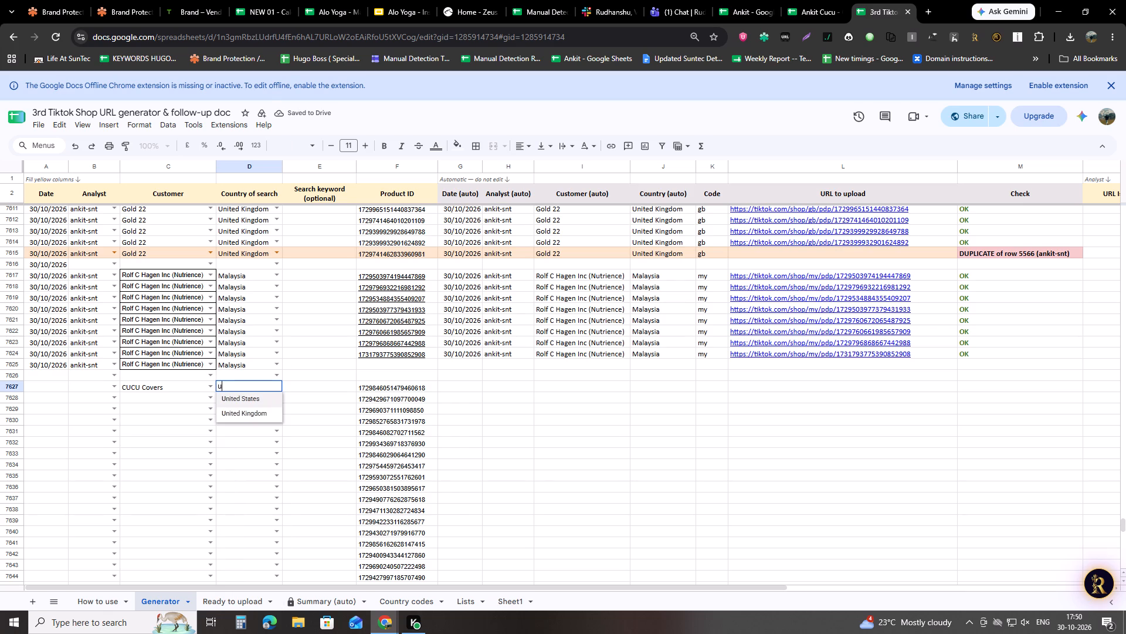
key("Down")
key("Return")
Copy the date and analyst from row 7625 into row 7627, the first CUCU Covers row.
key("Up")
key("Left")
key("Left")
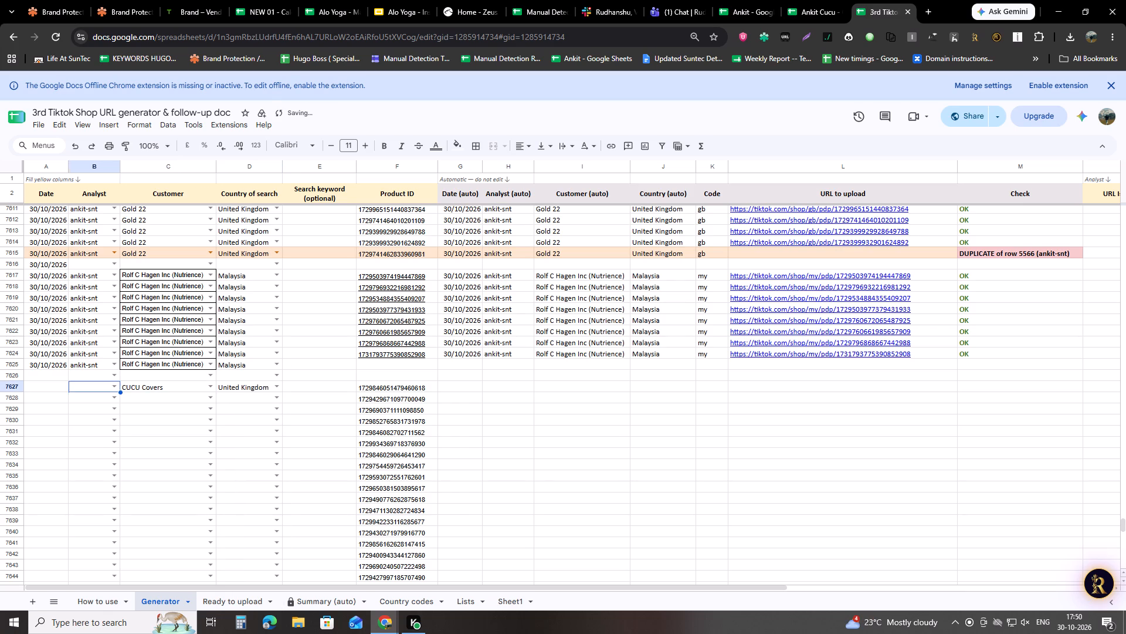
key("Left")
key("Up")
key("Up")
key("shift+Right")
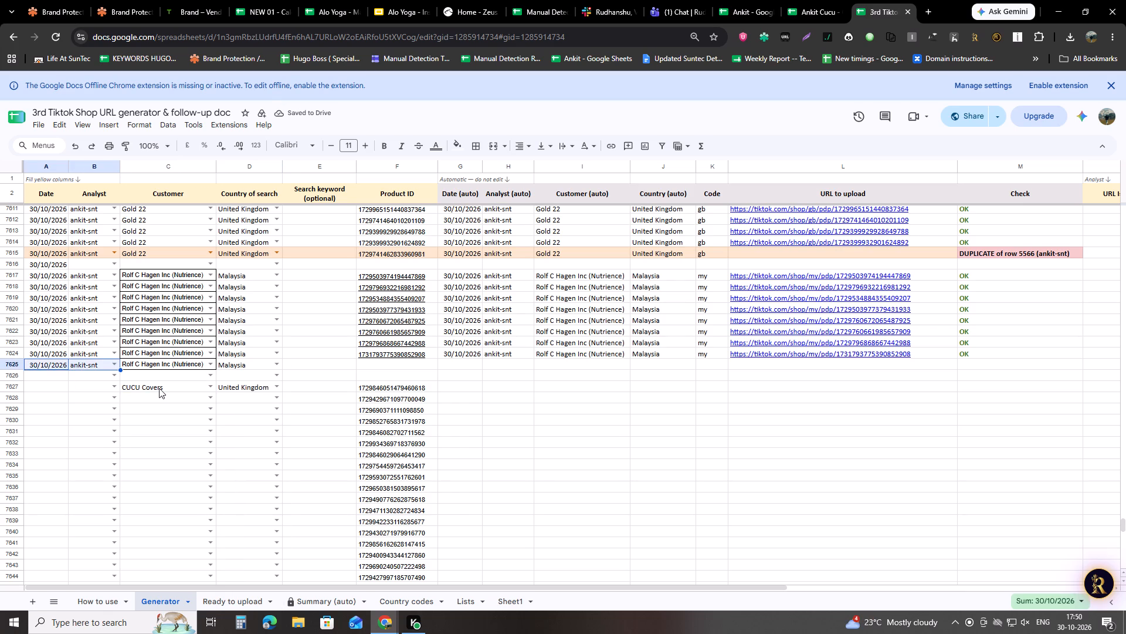
key("ctrl+c")
key("Down")
key("Down")
key("ctrl+v")
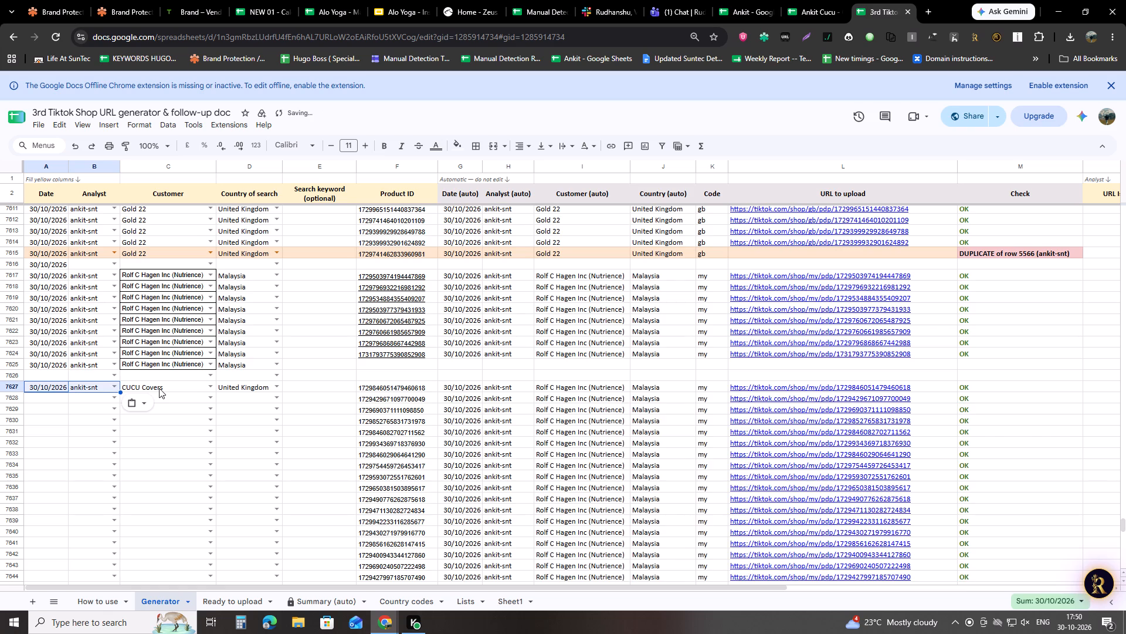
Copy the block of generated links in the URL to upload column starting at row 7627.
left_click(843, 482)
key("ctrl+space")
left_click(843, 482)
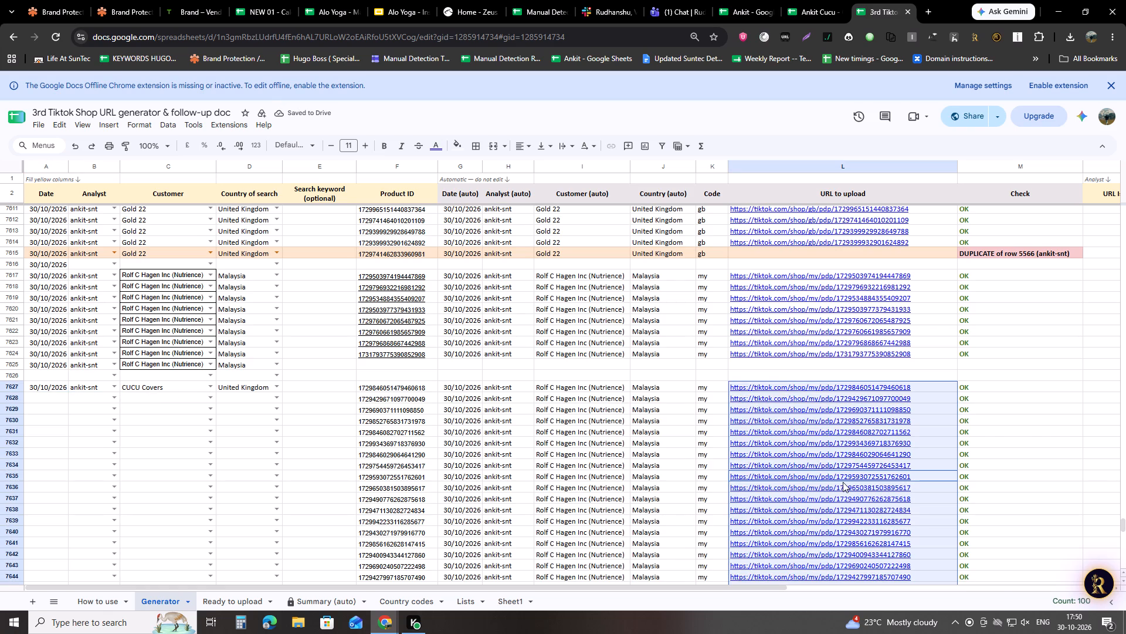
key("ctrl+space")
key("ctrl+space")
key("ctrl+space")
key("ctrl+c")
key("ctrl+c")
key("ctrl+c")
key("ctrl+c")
Compare how the earlier CUCU Covers rows are filled in with the newly pasted batch and its Check column.
scroll(663, 421, "up", 17)
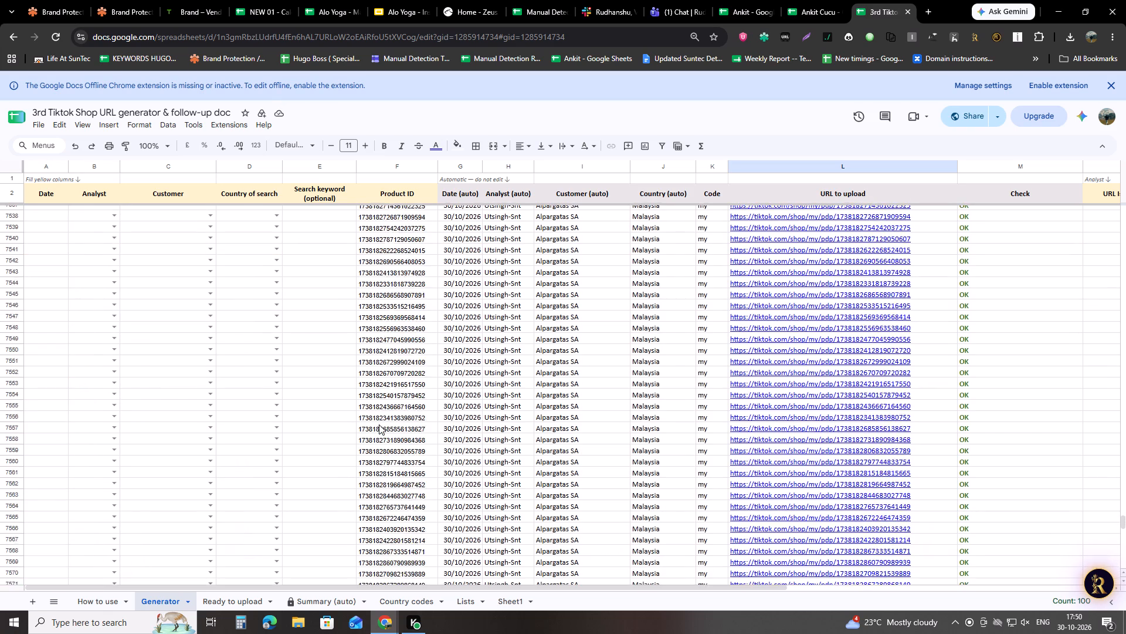
scroll(379, 424, "up", 8)
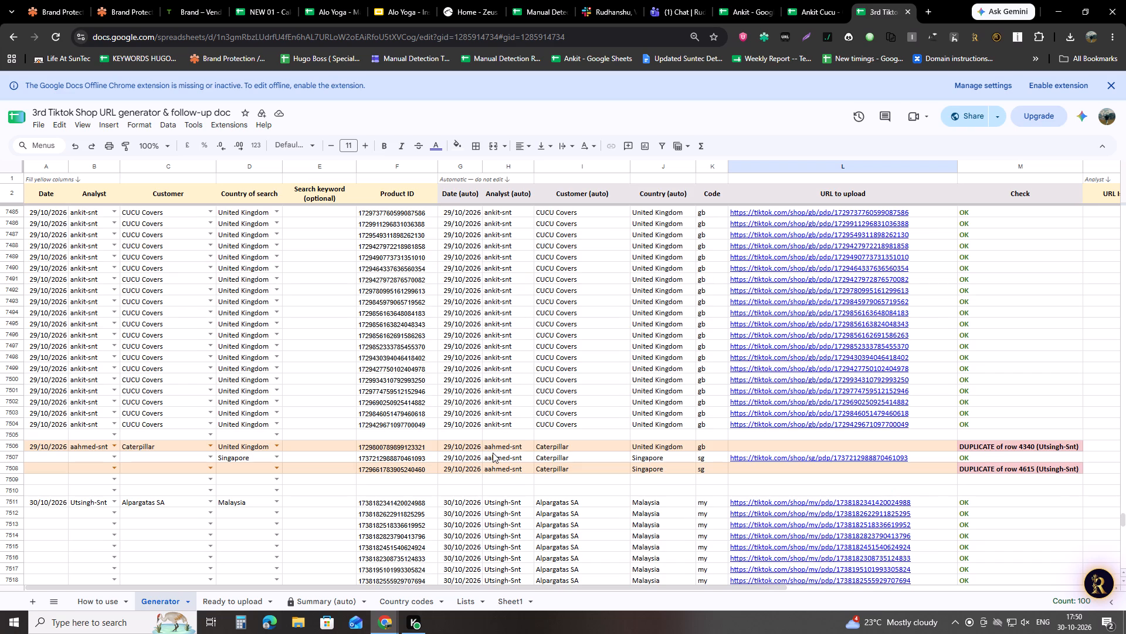
scroll(551, 394, "down", 20)
scroll(551, 394, "down", 5)
scroll(516, 327, "down", 4)
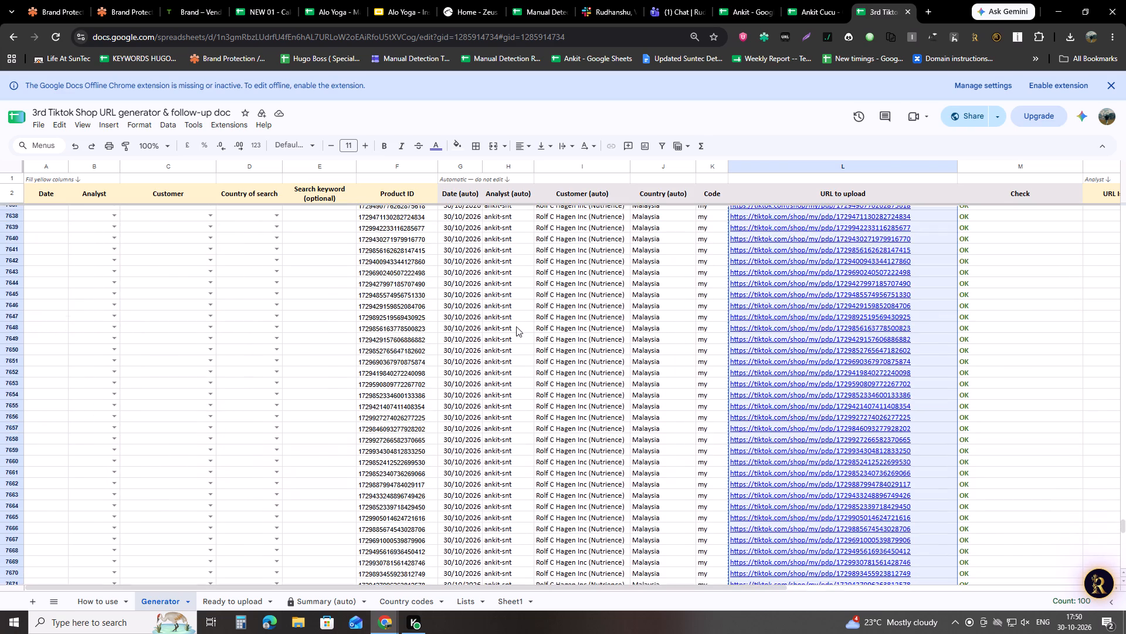
scroll(516, 326, "down", 20)
scroll(516, 326, "down", 1)
scroll(525, 338, "up", 17)
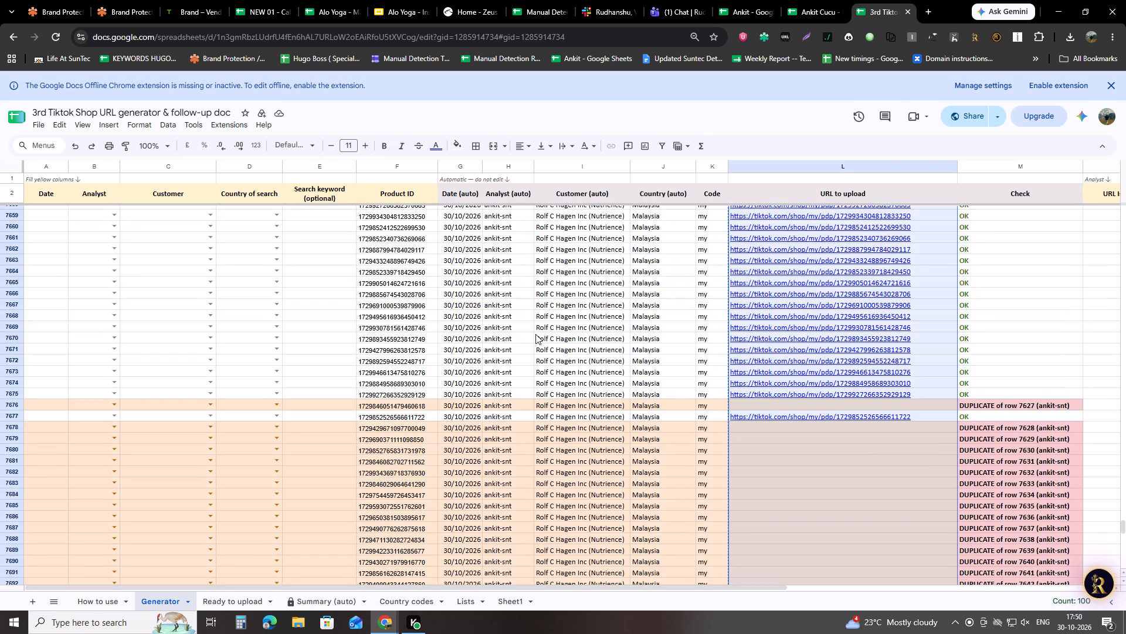
scroll(535, 334, "up", 11)
scroll(535, 334, "down", 4)
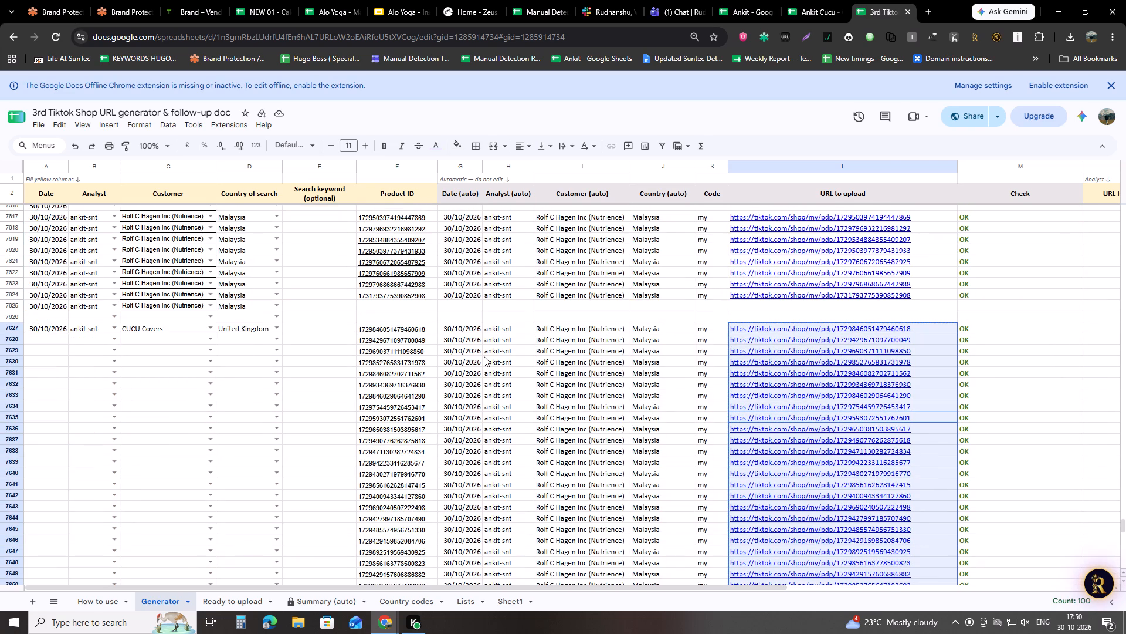
Fill row 7627's date, analyst, customer and country of search down through row 7726.
left_click_drag(46, 328, 267, 446)
scroll(289, 454, "down", 8)
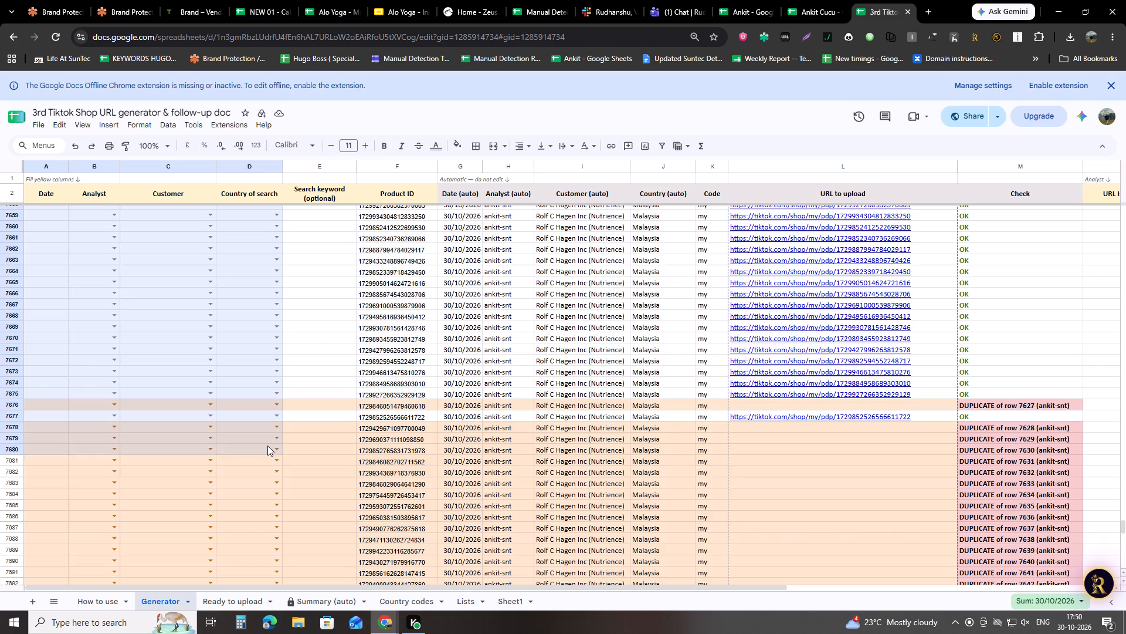
left_click_drag(267, 446, 278, 435)
scroll(275, 438, "down", 5)
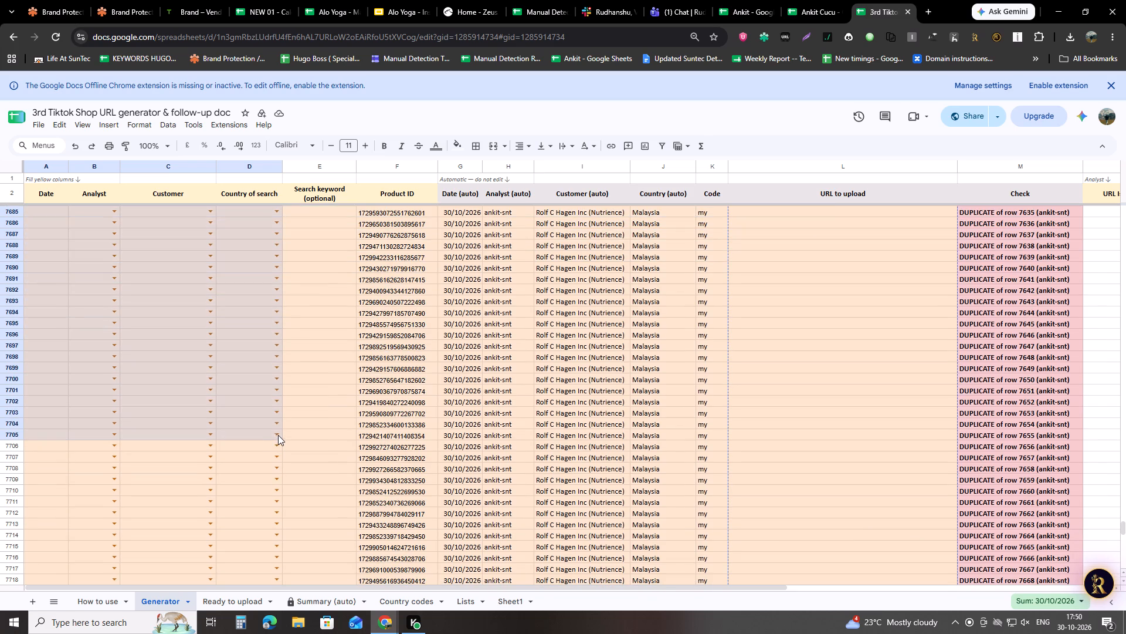
left_click_drag(278, 435, 281, 432)
scroll(280, 433, "up", 15)
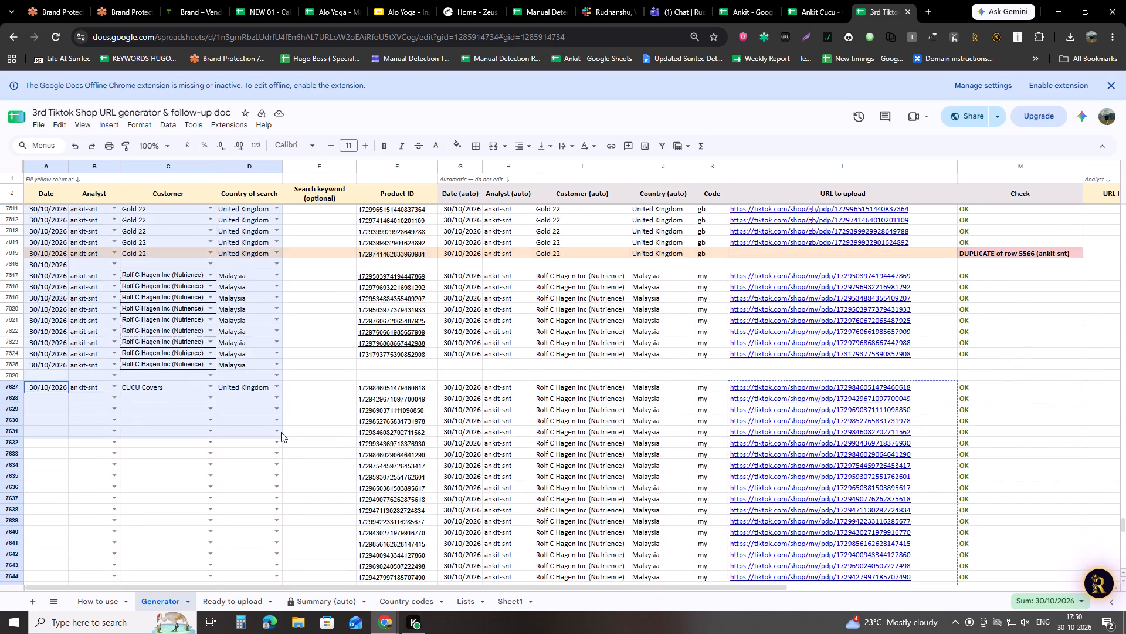
left_click_drag(281, 432, 277, 429)
scroll(274, 447, "down", 14)
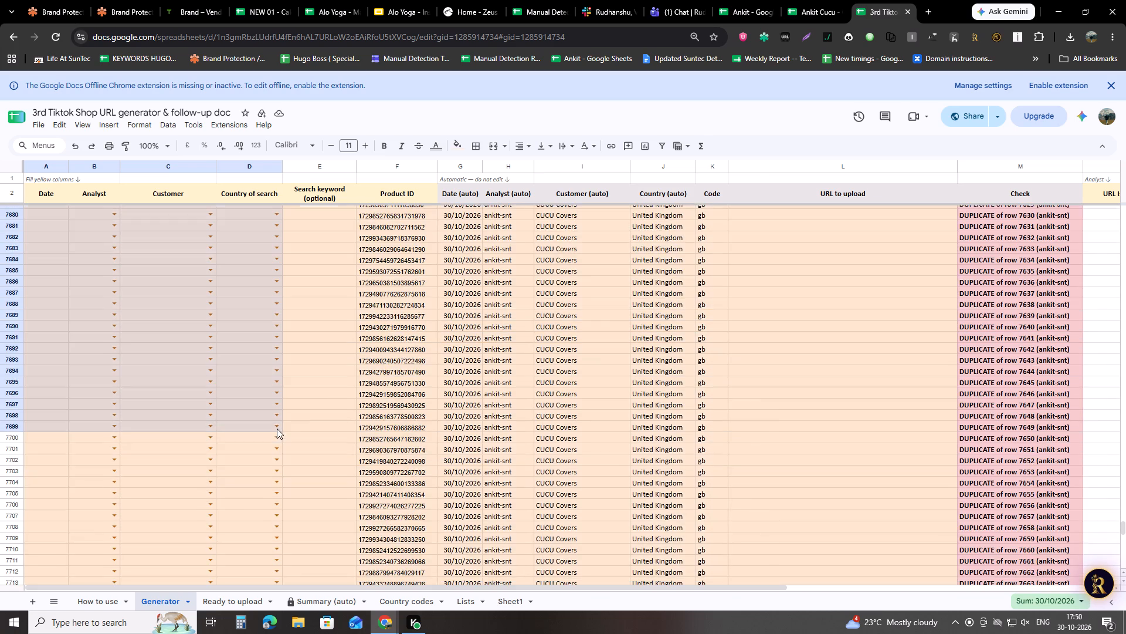
left_click_drag(277, 429, 270, 434)
scroll(276, 429, "down", 5)
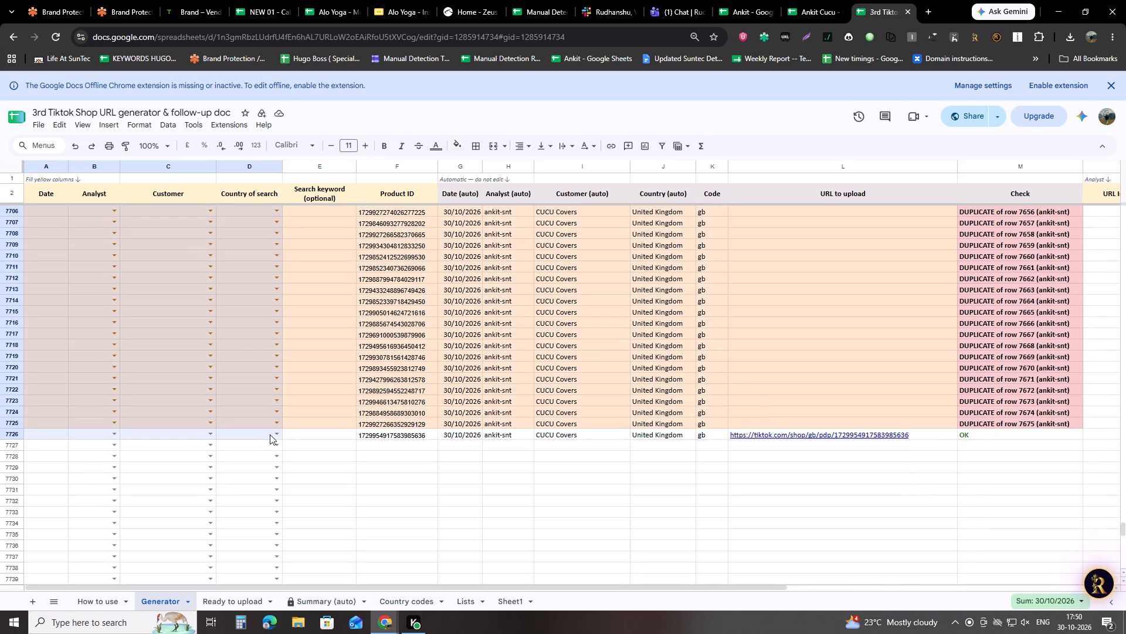
key("ctrl+d")
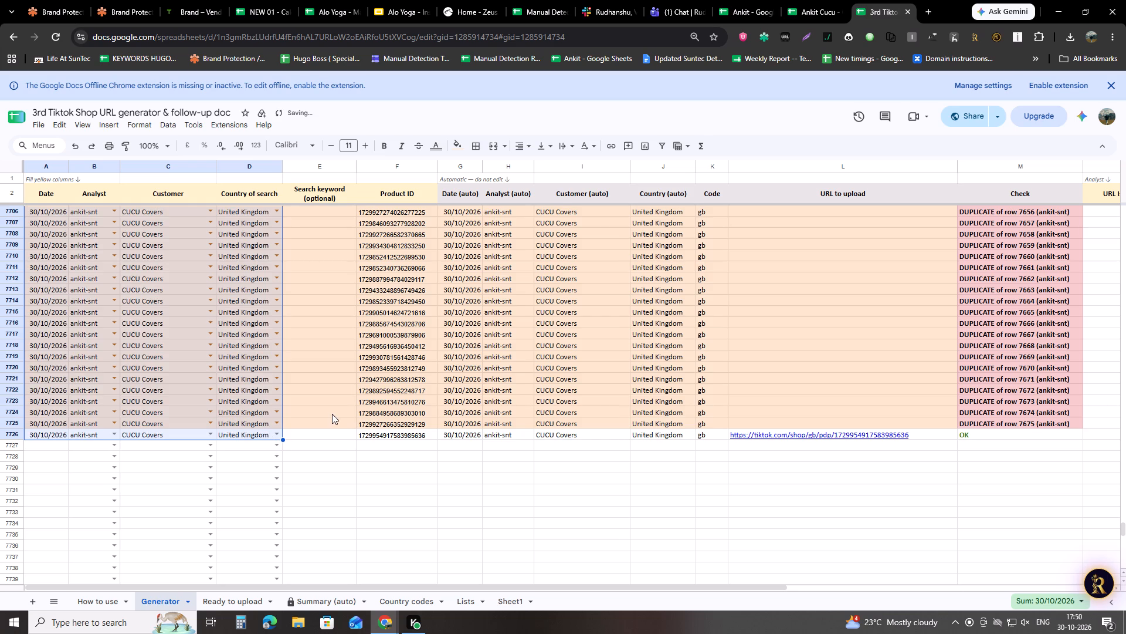
left_click(332, 414)
scroll(644, 460, "up", 6)
scroll(701, 422, "up", 4)
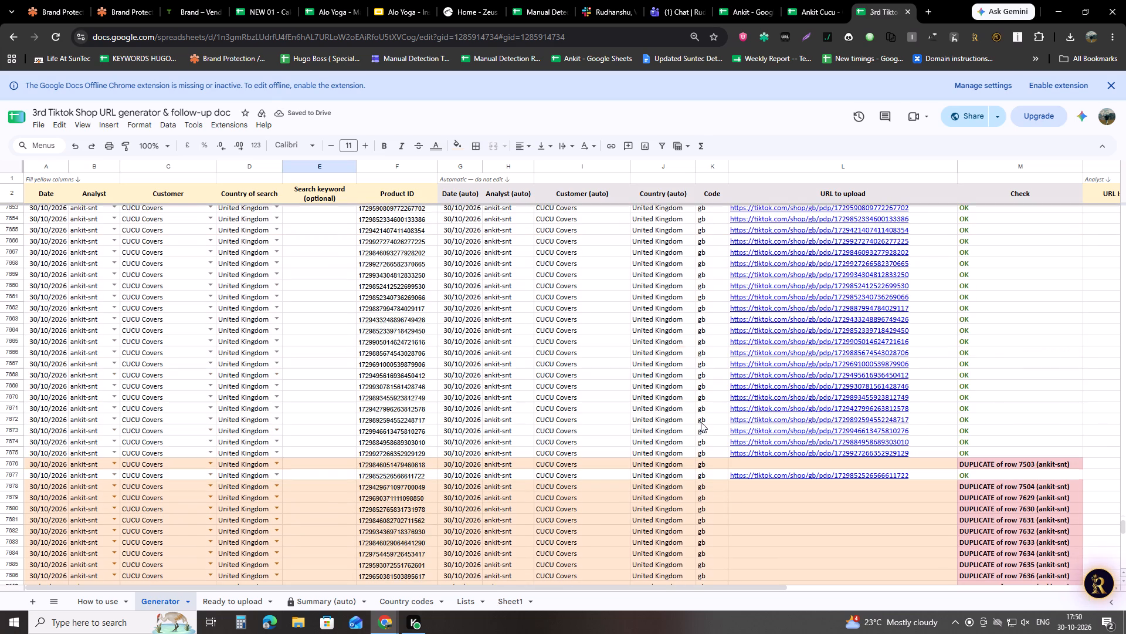
scroll(701, 422, "up", 1)
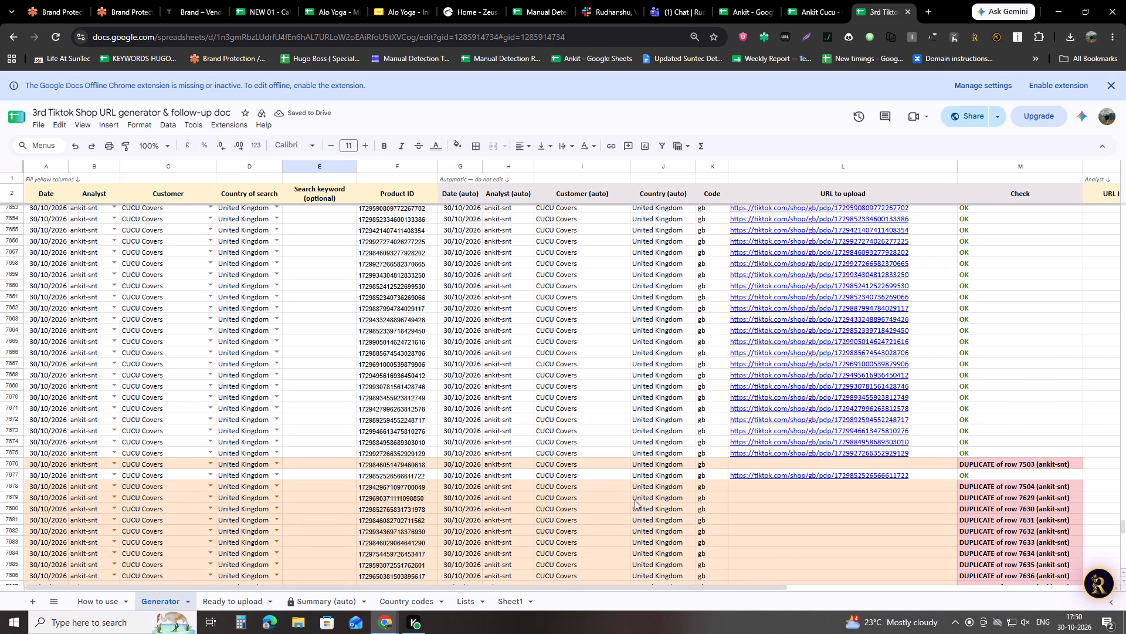
scroll(596, 495, "down", 3)
left_click(562, 470)
left_click(408, 456)
key("ctrl+c")
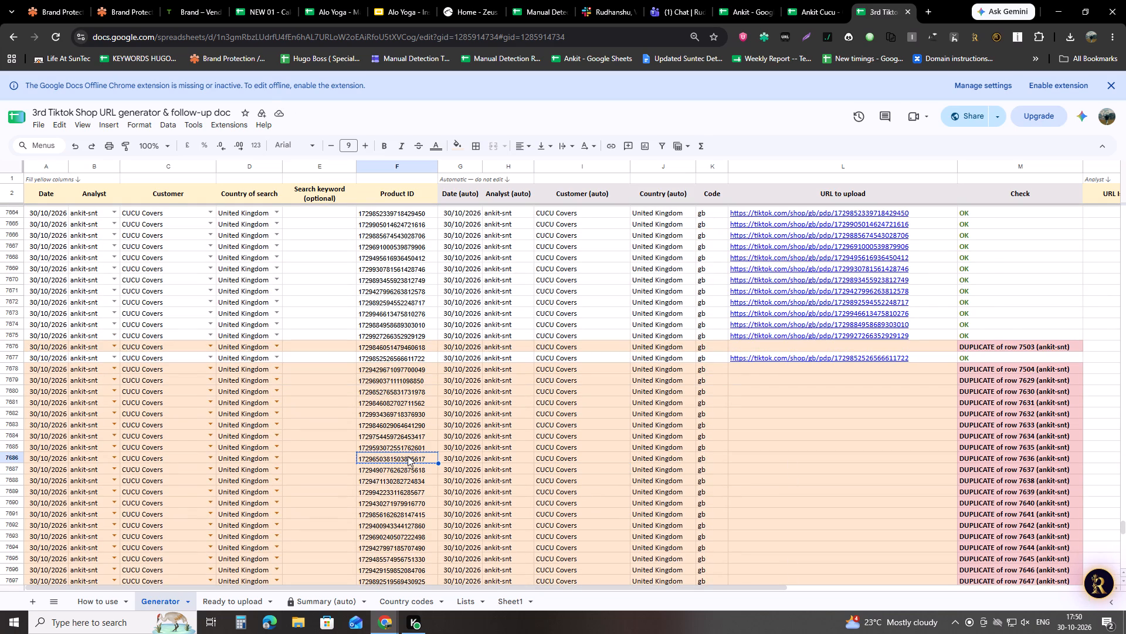
key("ctrl+f")
key("ctrl+v")
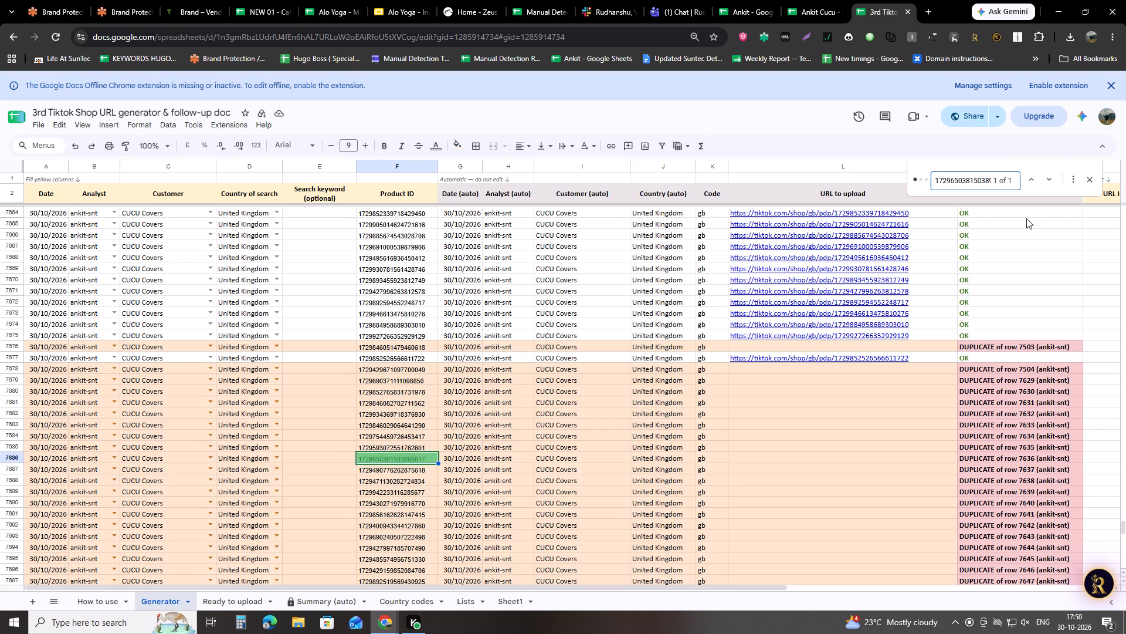
left_click(1036, 178)
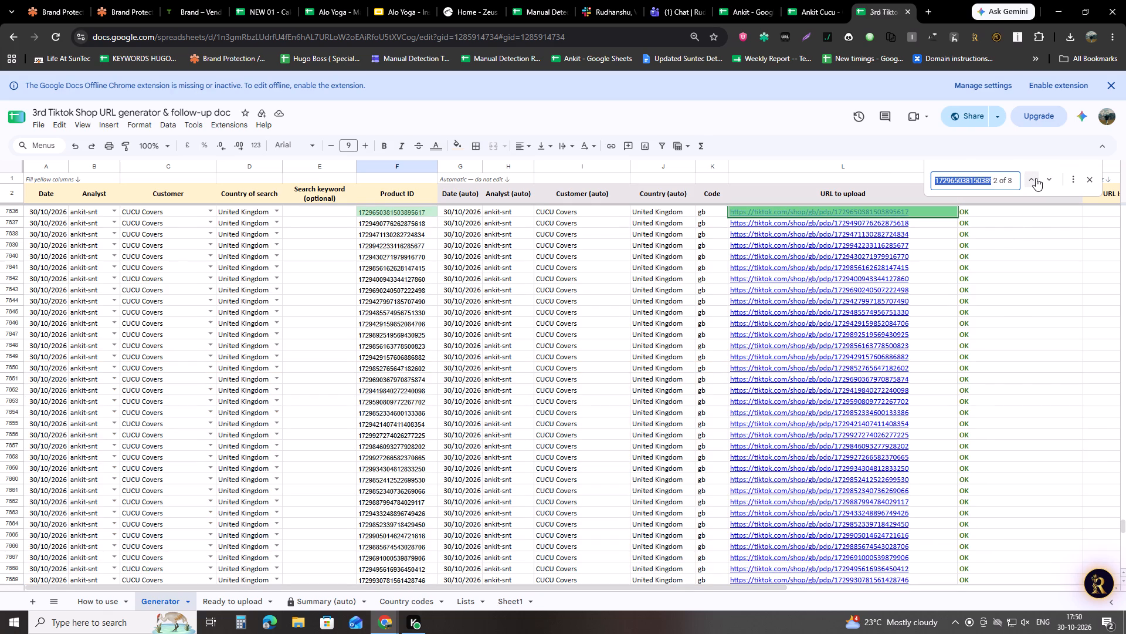
scroll(611, 344, "up", 3)
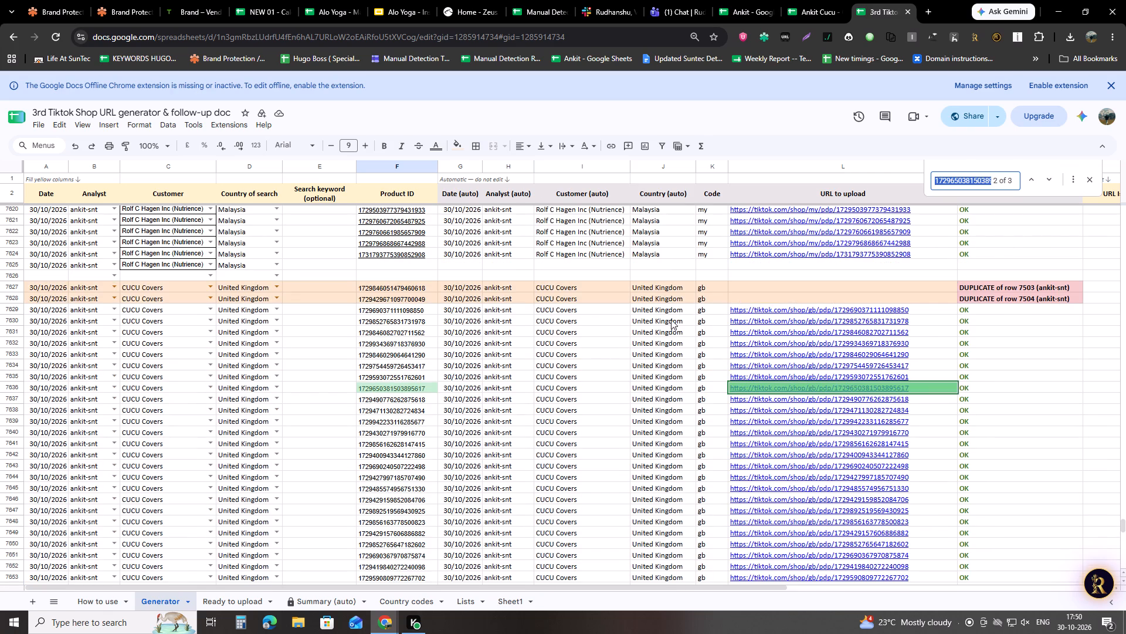
left_click(1031, 184)
left_click(1031, 184)
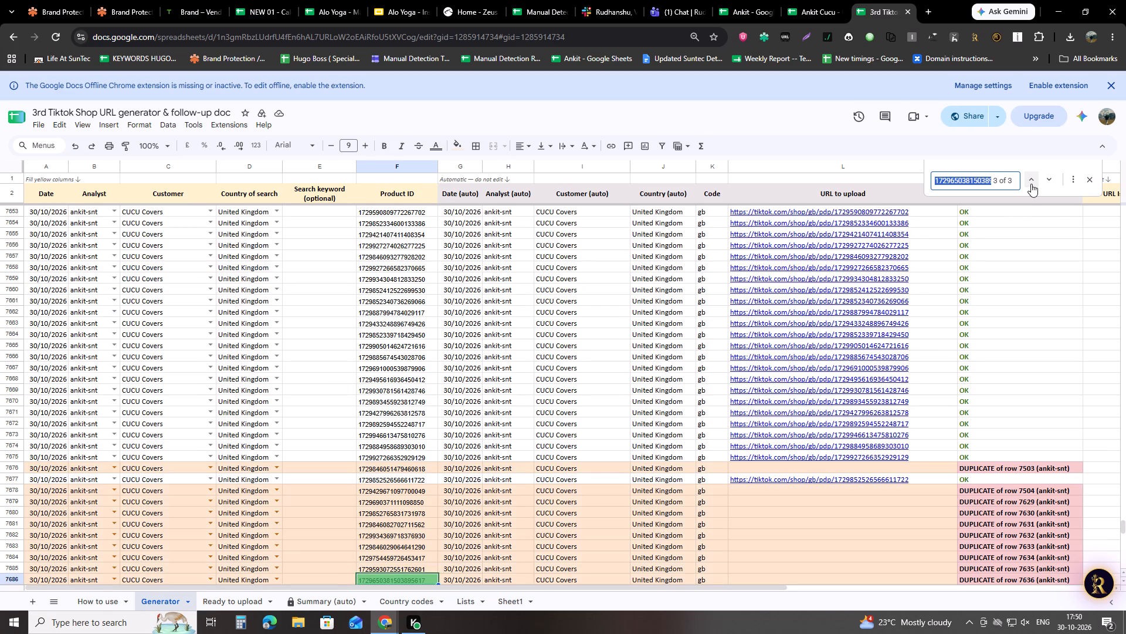
Examine the duplicate flags in the Check column across the CUCU Covers rows from row 7627 down.
scroll(369, 502, "down", 16)
scroll(401, 485, "up", 11)
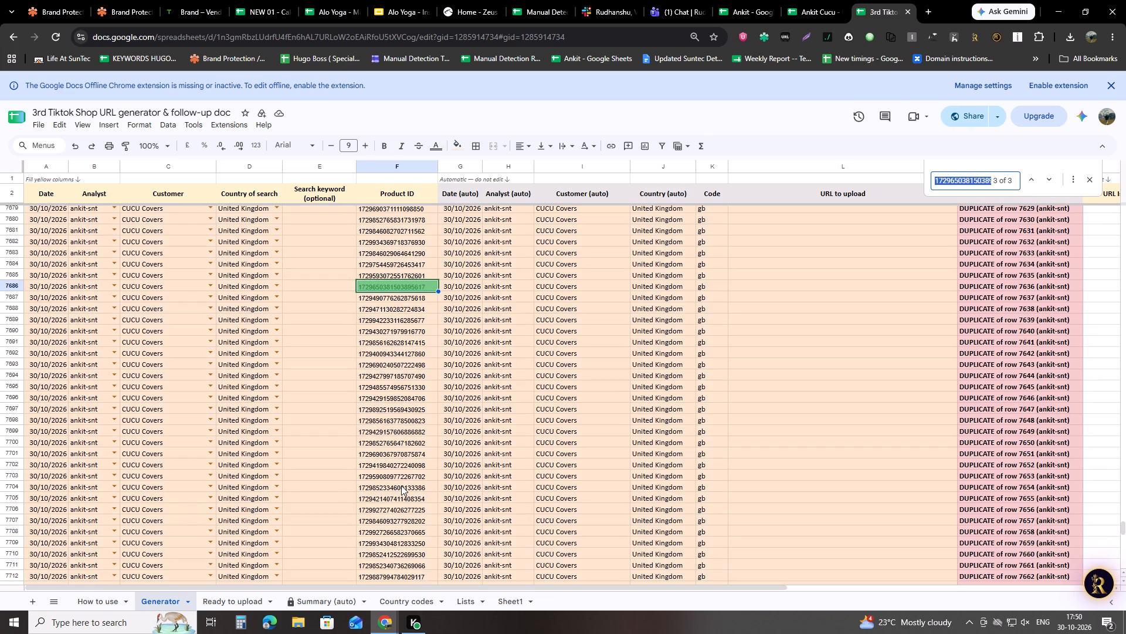
scroll(401, 485, "up", 4)
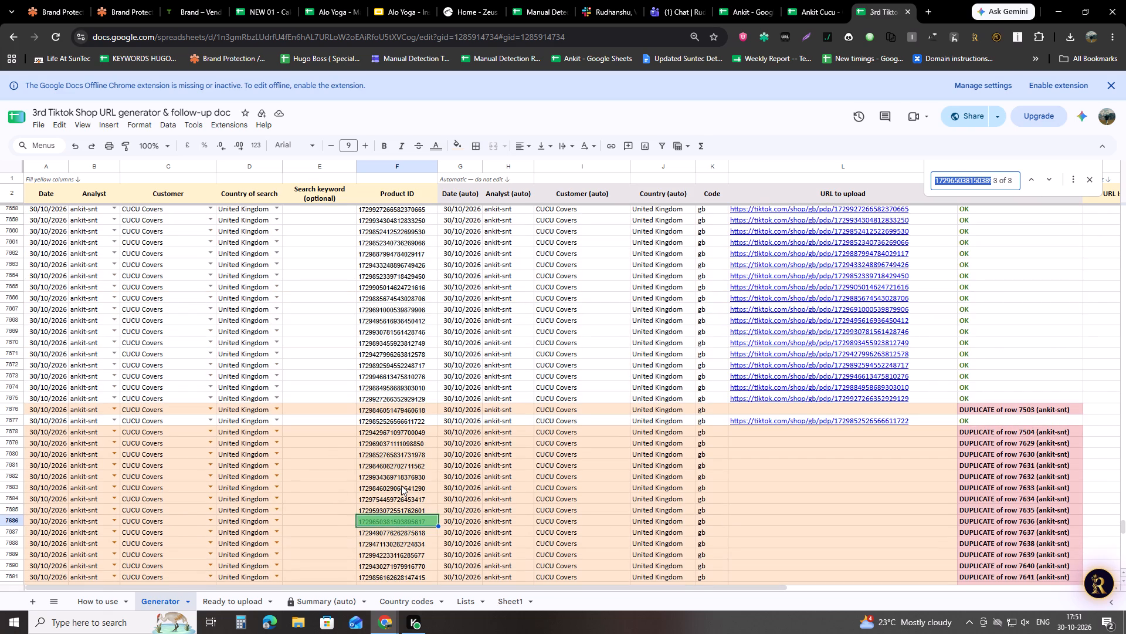
scroll(401, 485, "up", 4)
scroll(401, 485, "down", 5)
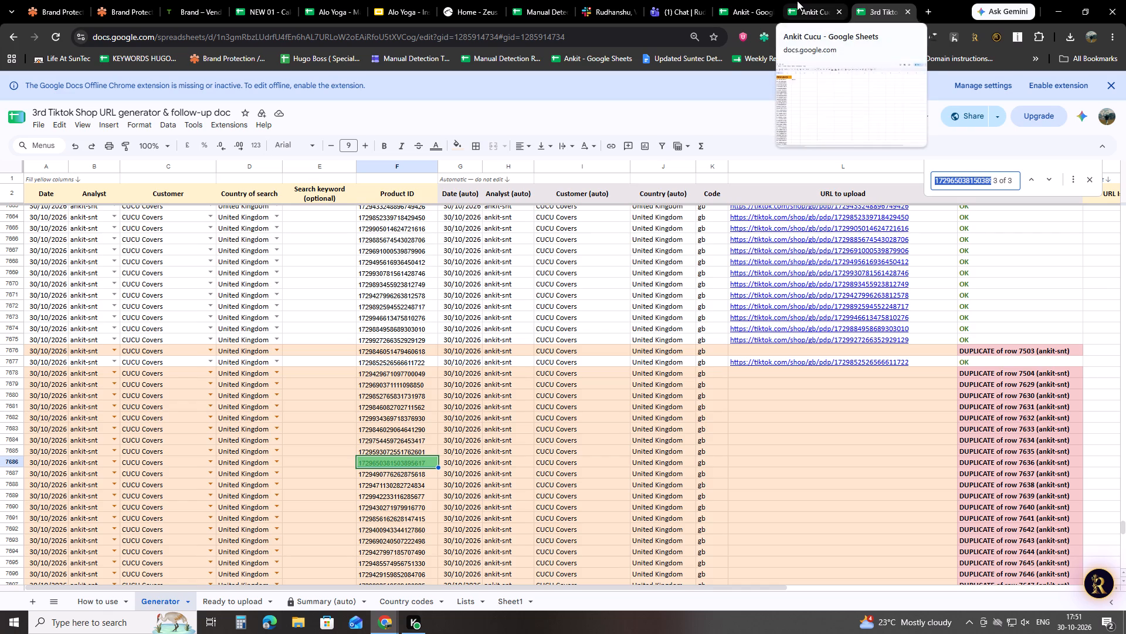
scroll(326, 359, "up", 10)
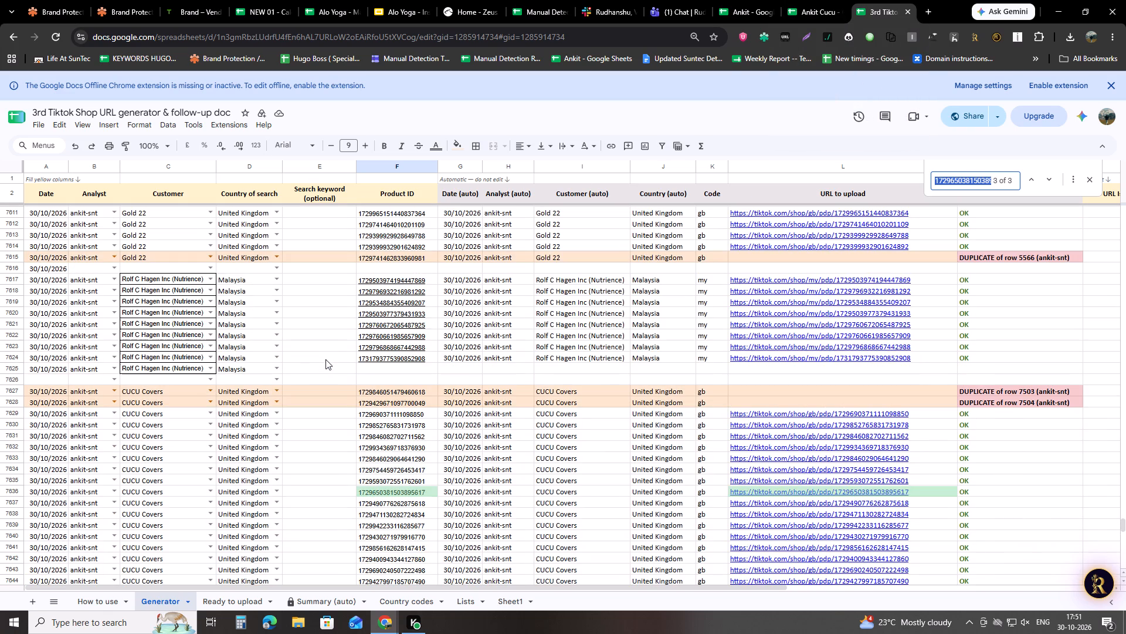
Copy the product IDs B3 to B568 from the cucu covers uk tiktok shop sheet of the Ankit Cucu spreadsheet.
left_click(753, 0)
left_click(808, 0)
left_click(115, 177)
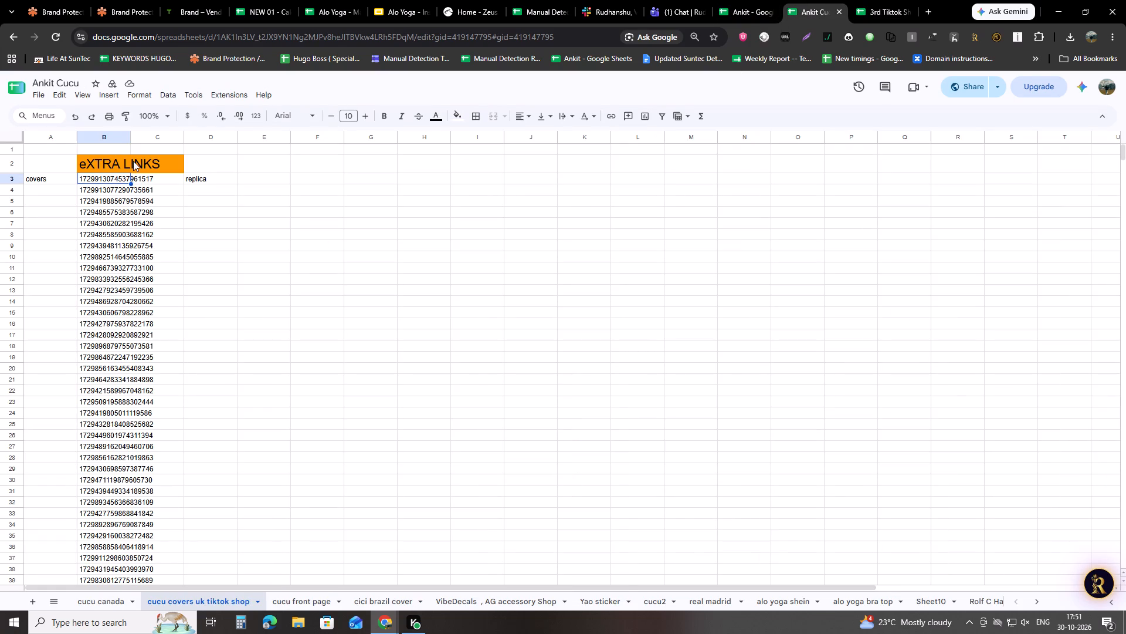
key("ctrl+shift+Down")
key("shift+Down")
key("shift+Down")
key("shift+Up")
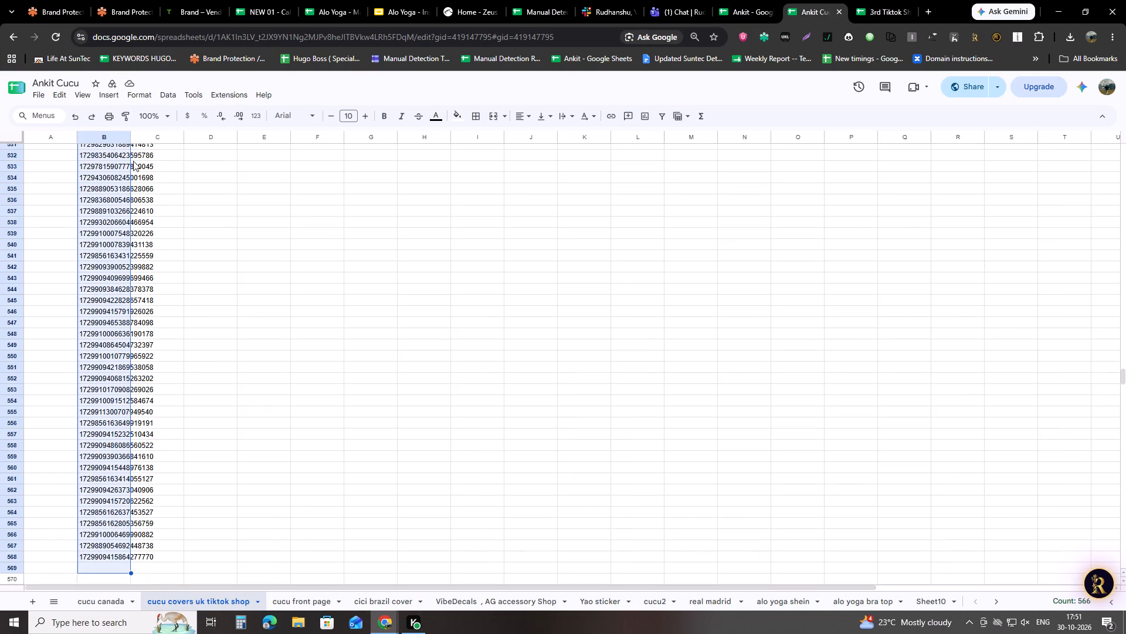
key("shift+Up")
key("ctrl+c")
key("ctrl+c")
key("ctrl+c")
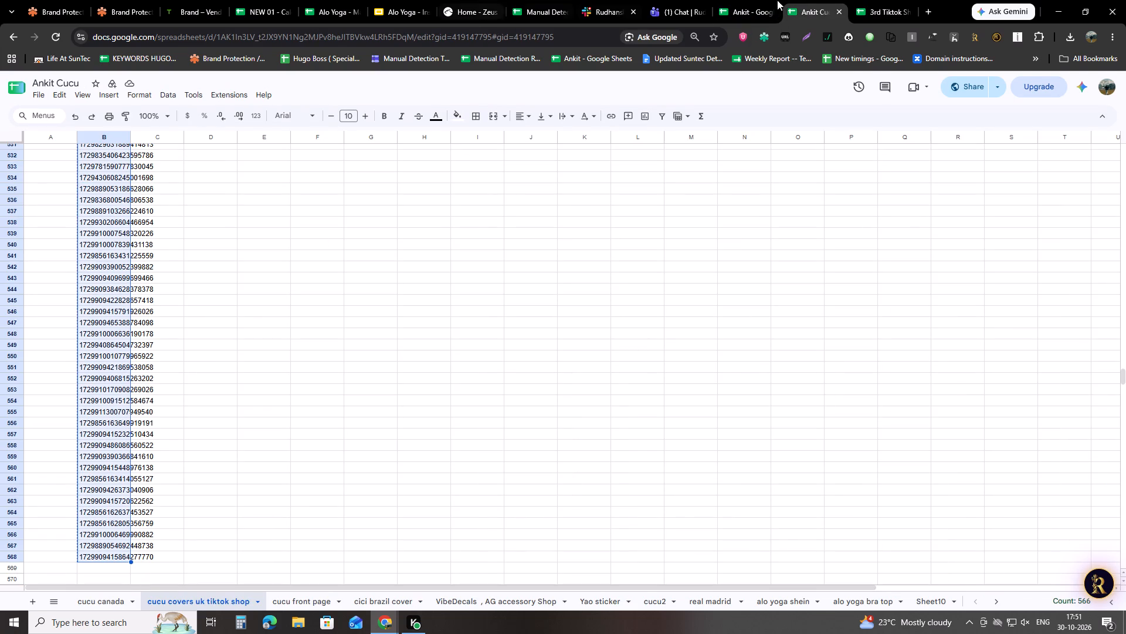
Paste the copied product IDs over the existing batch from F7627 on the Generator sheet of the 3rd Tiktok Shop URL generator.
left_click(877, 0)
scroll(351, 394, "down", 12)
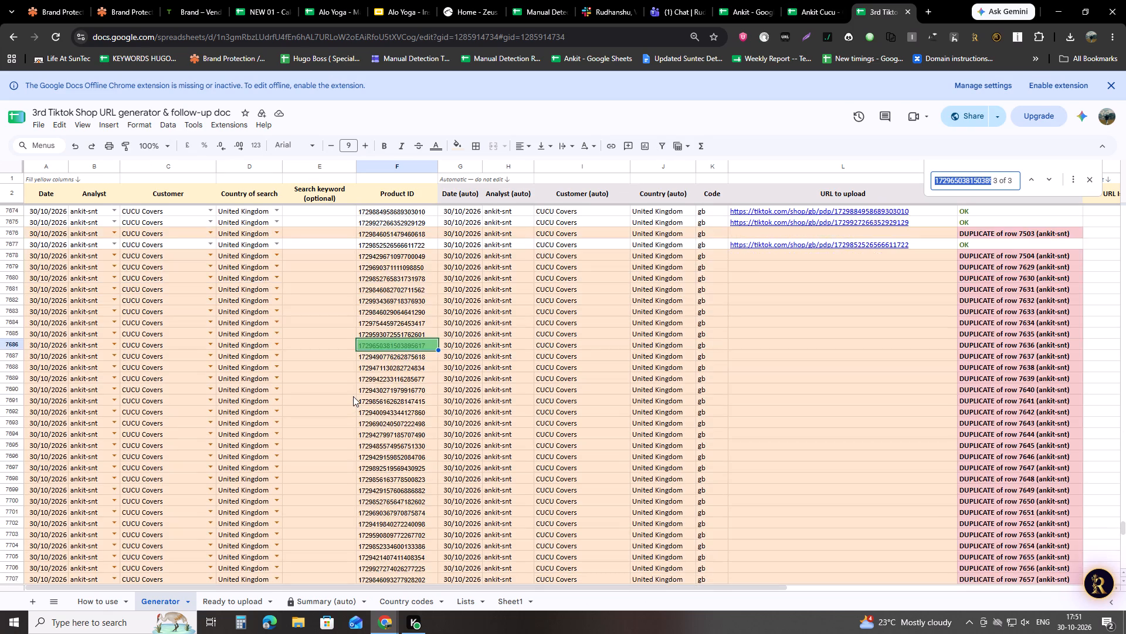
scroll(353, 396, "up", 11)
left_click(418, 333)
key("ctrl+v")
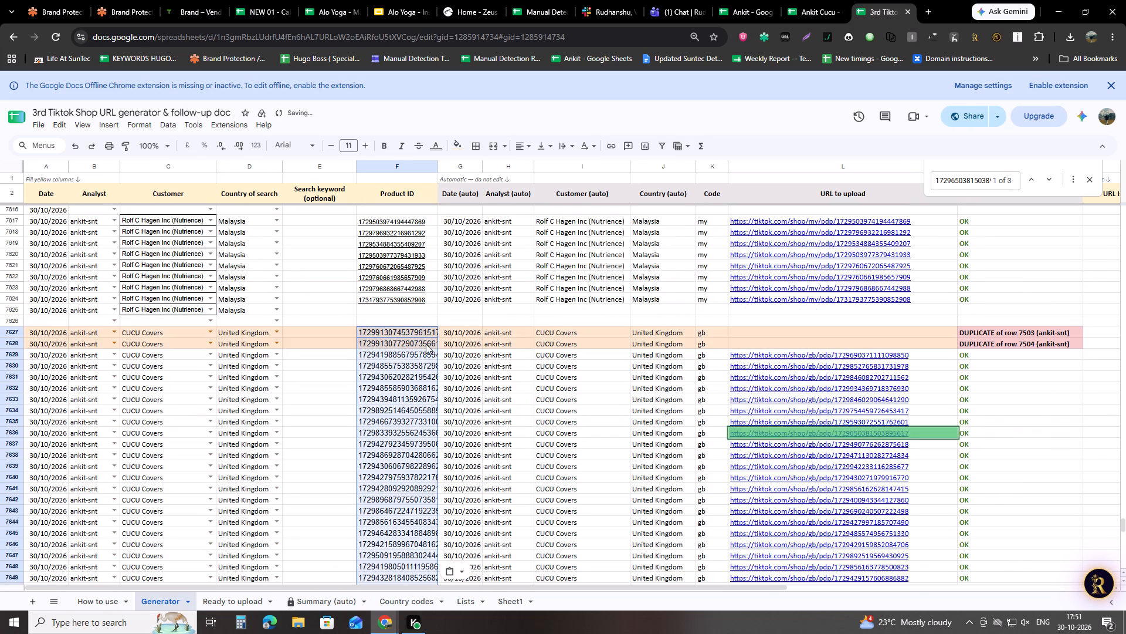
Set the font size of the newly pasted product IDs to 9.
double_click(332, 147)
Examine the pasted CUCU Covers product IDs down to the last one in row 8192 and back to row 7627.
scroll(467, 400, "down", 9)
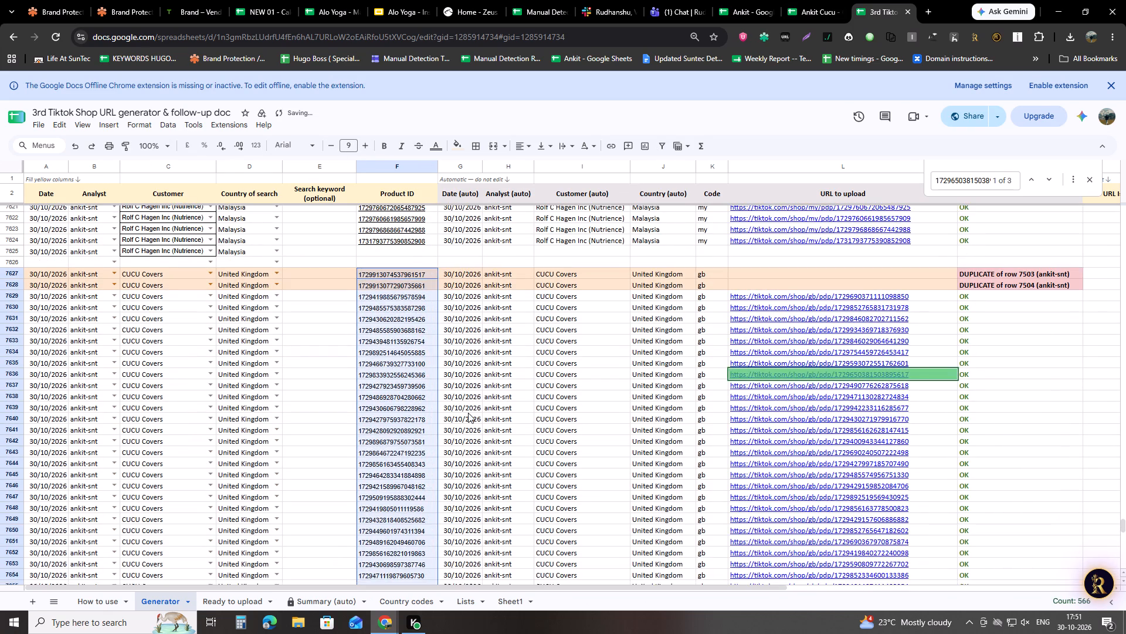
scroll(468, 413, "down", 18)
scroll(459, 434, "down", 5)
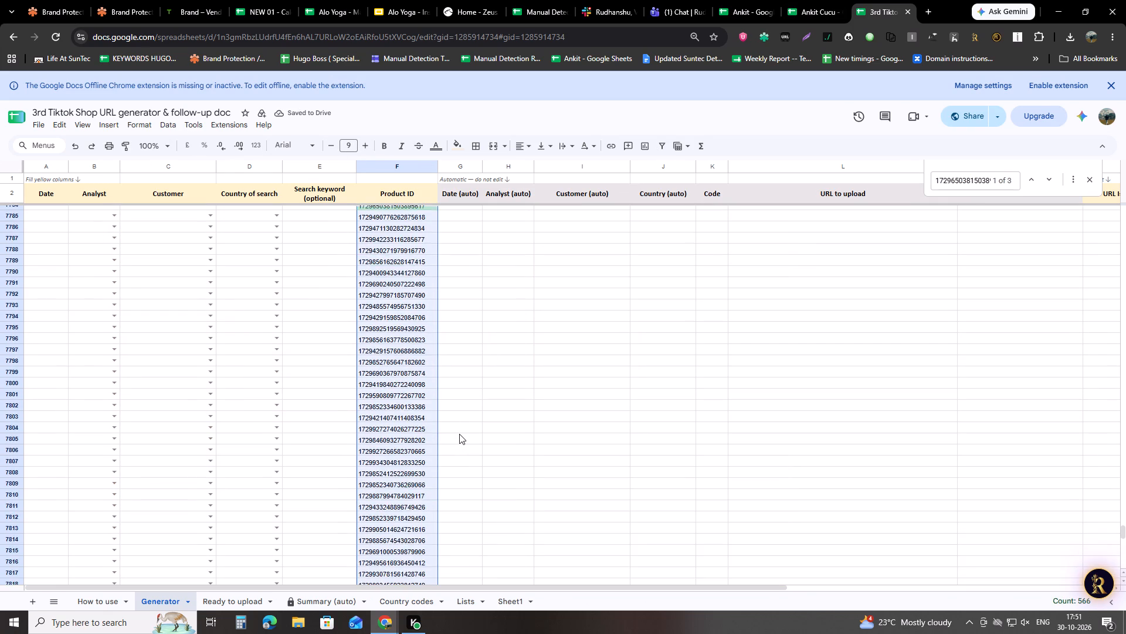
scroll(459, 434, "down", 15)
scroll(459, 434, "down", 17)
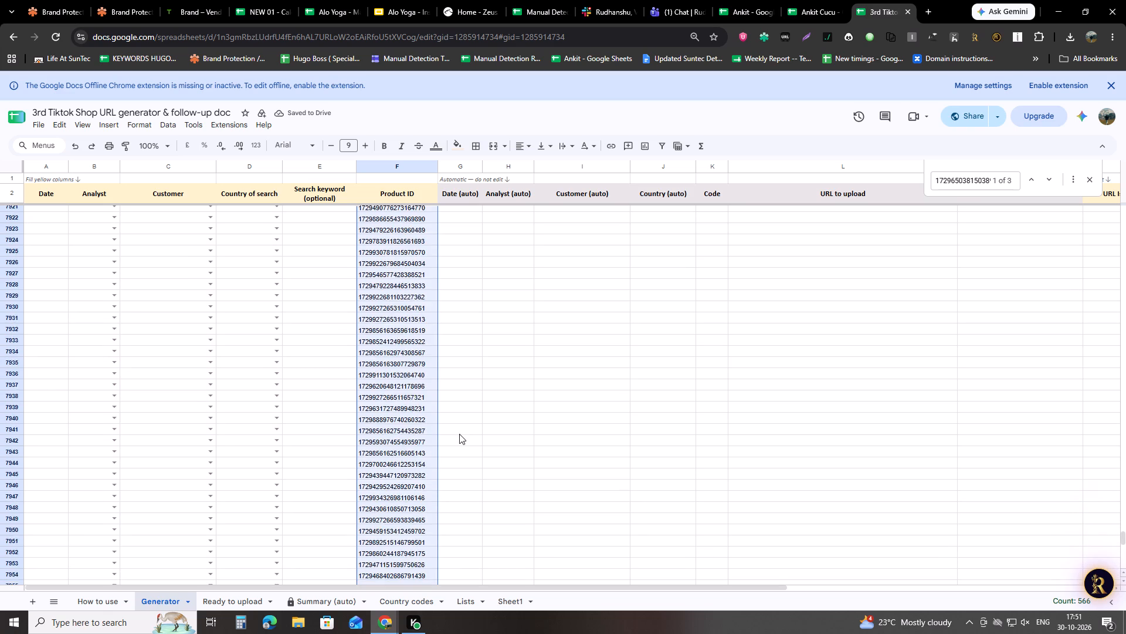
scroll(459, 434, "down", 20)
scroll(459, 434, "down", 20)
scroll(459, 434, "down", 5)
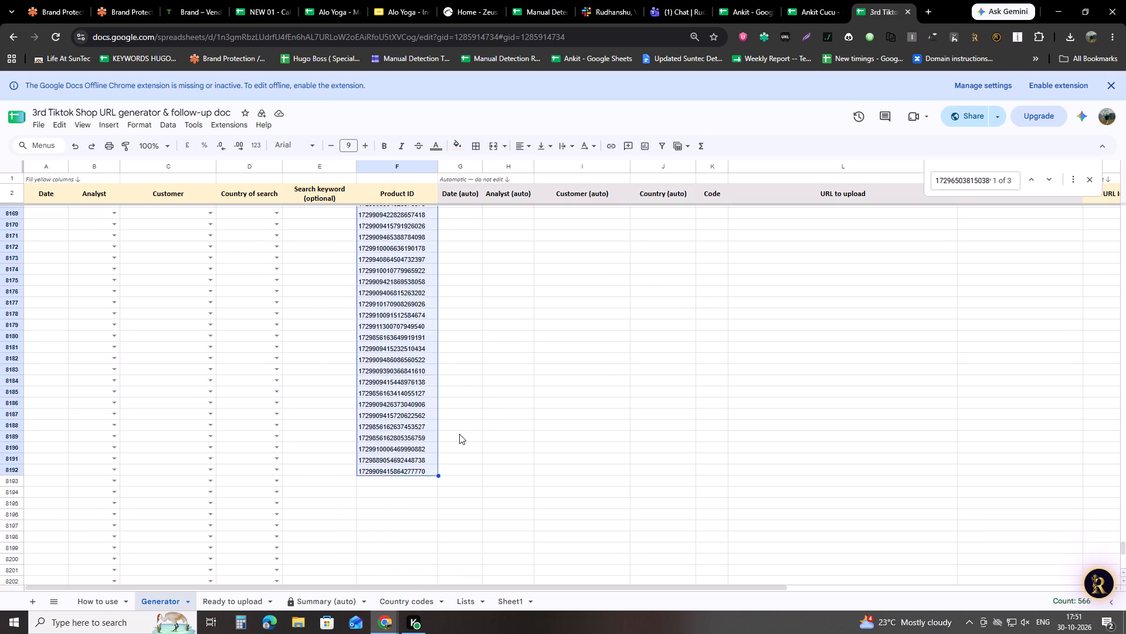
scroll(459, 434, "down", 3)
scroll(459, 434, "up", 6)
left_click(459, 432)
scroll(319, 471, "up", 9)
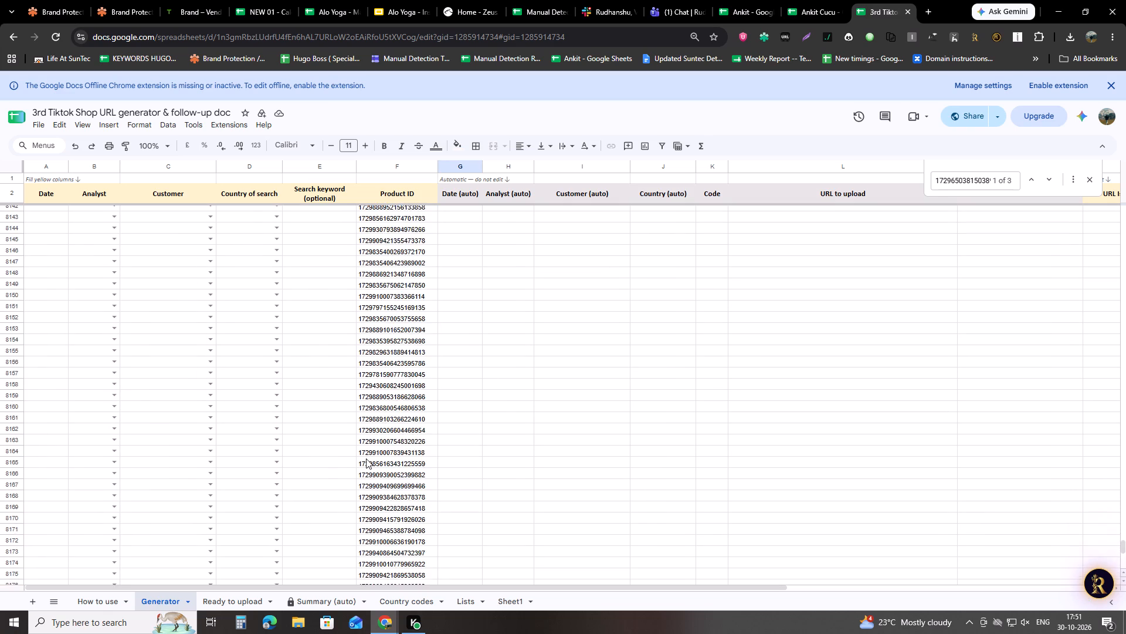
scroll(366, 458, "up", 3)
scroll(366, 458, "up", 20)
scroll(366, 458, "up", 12)
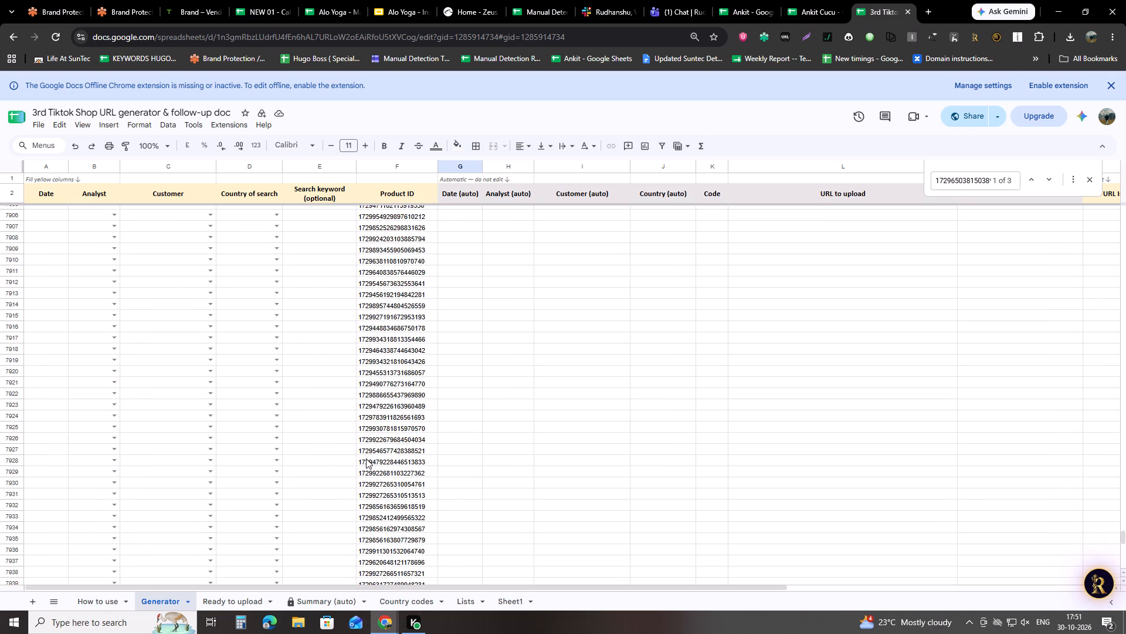
scroll(366, 458, "up", 20)
scroll(366, 458, "up", 19)
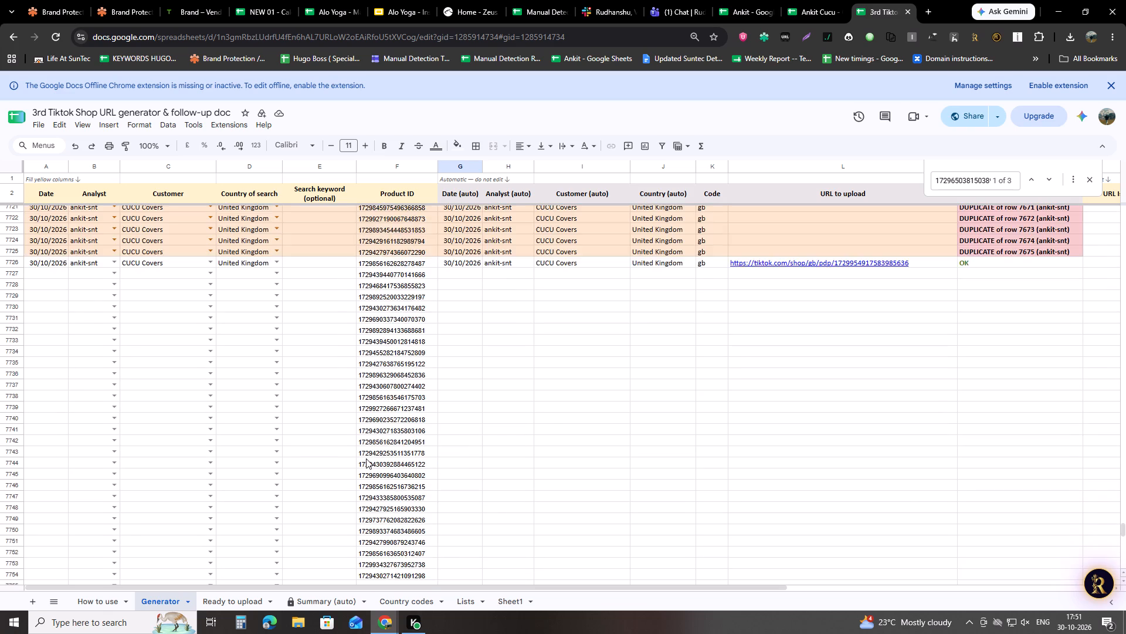
scroll(366, 458, "up", 18)
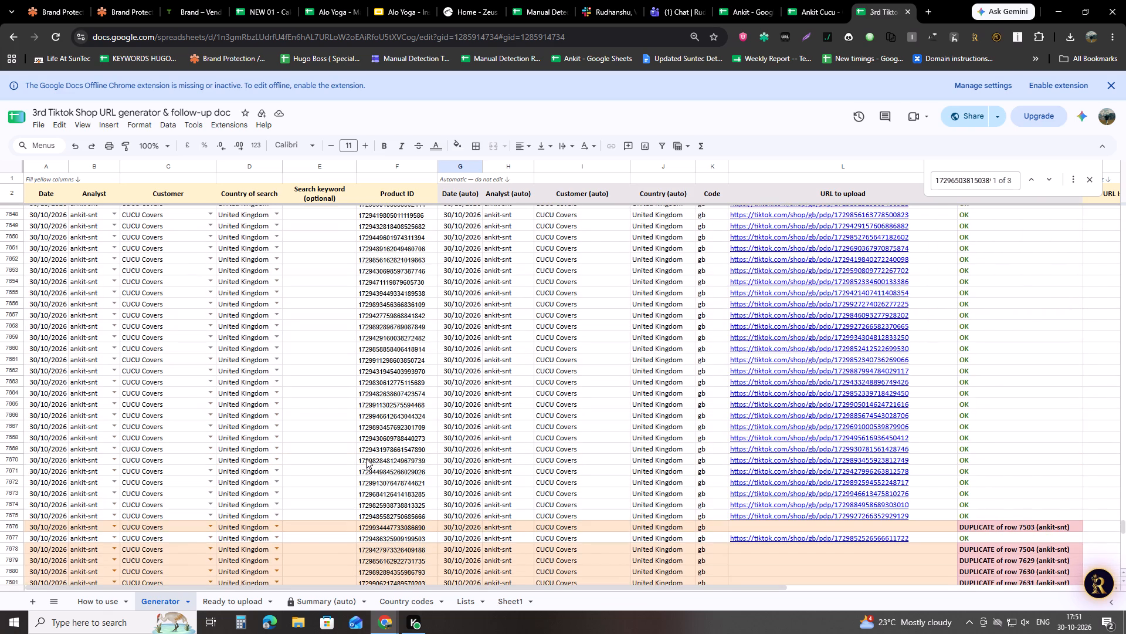
scroll(366, 458, "up", 7)
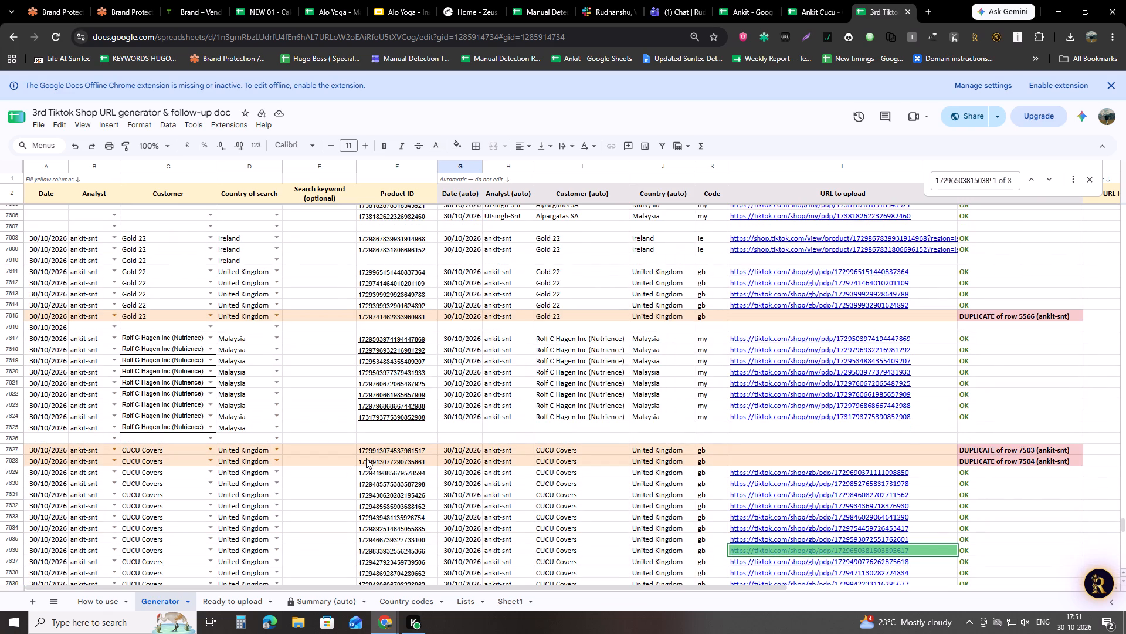
Switch the customer on the Red Points New Incident page to CUCU Covers.
left_click(42, 0)
scroll(394, 170, "up", 5)
middle_click(394, 170)
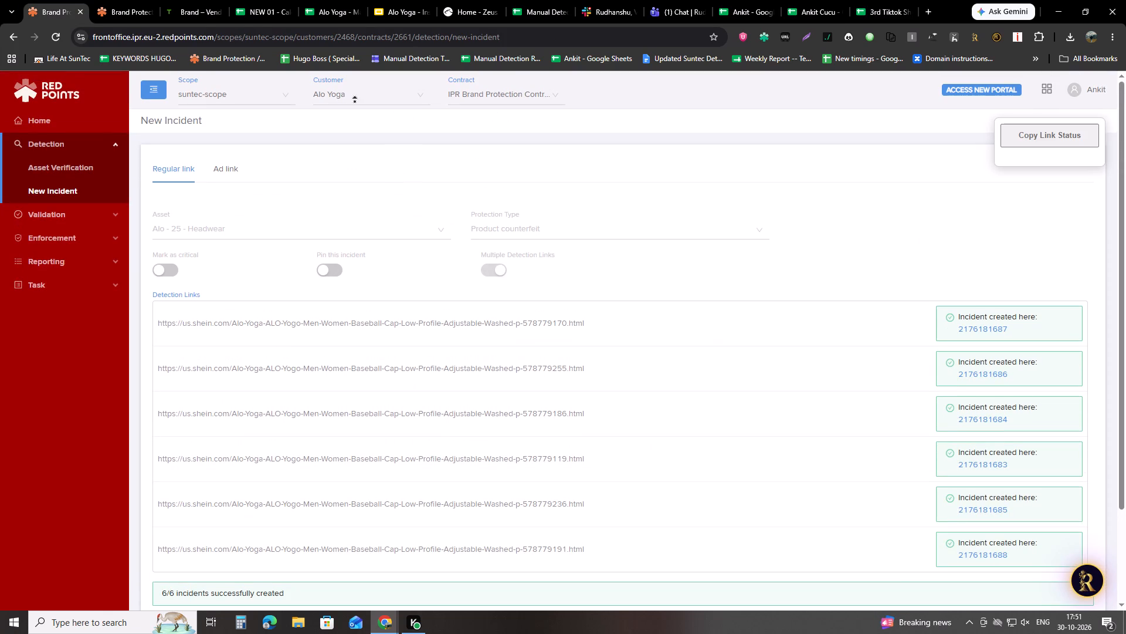
left_click(355, 102)
left_click(355, 102)
type("cucu")
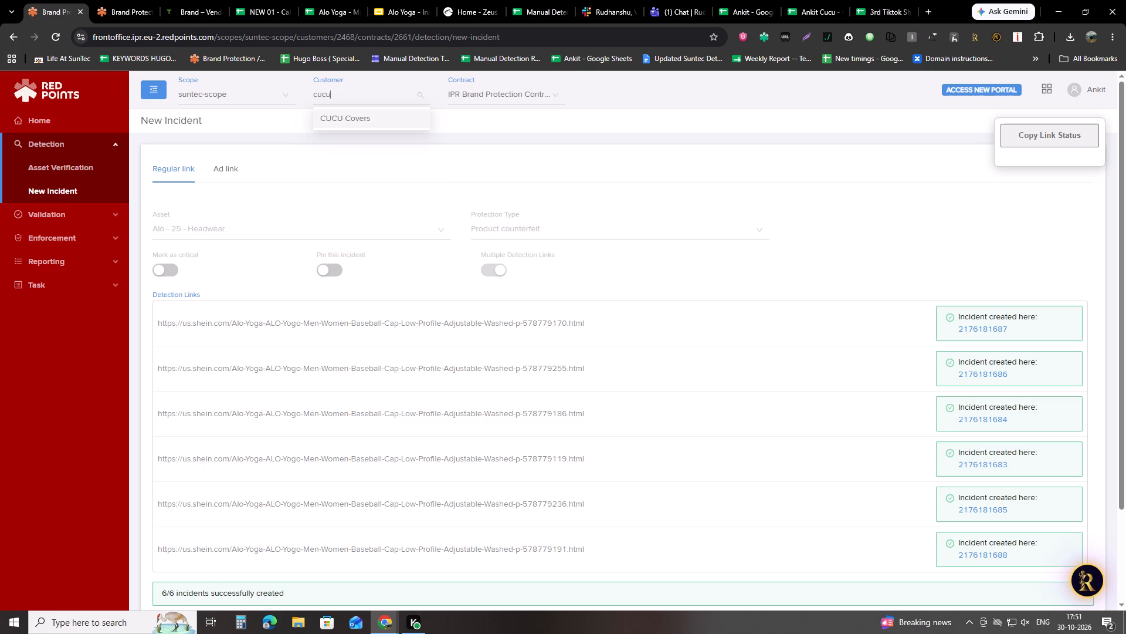
key("Return")
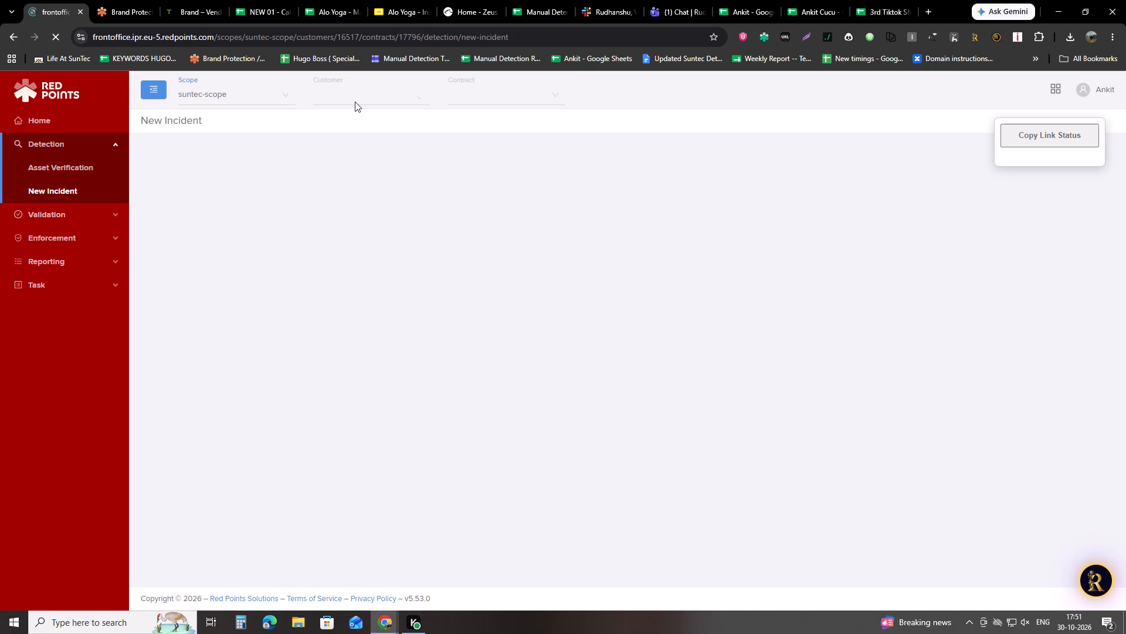
Filter the Tuinet Brand tracking table to the customer CUCU Covers.
left_click(196, 0)
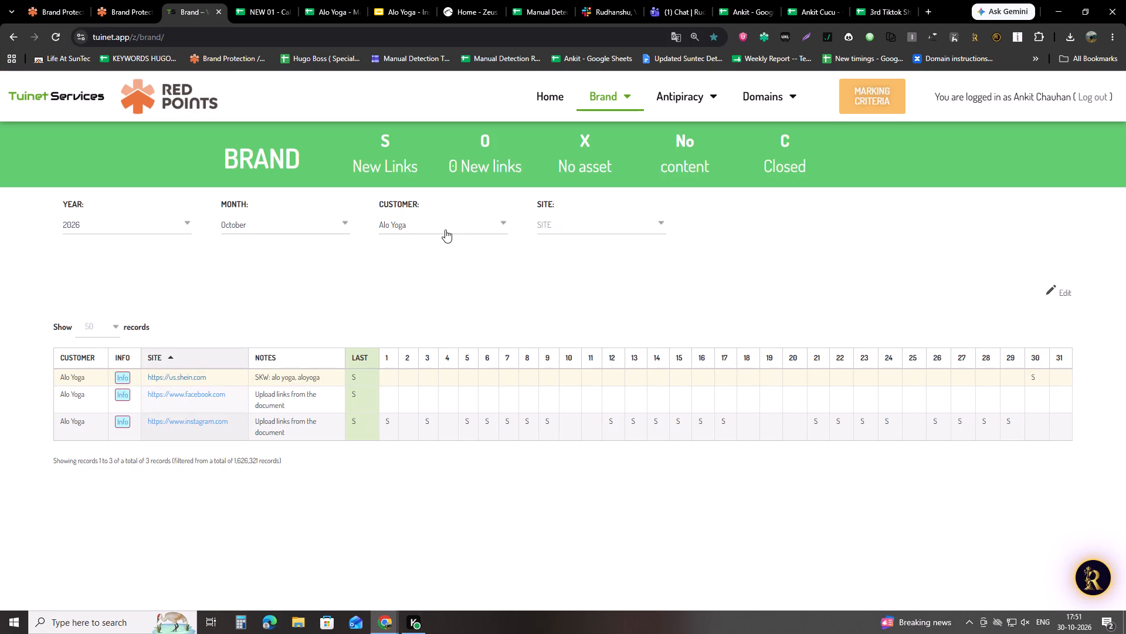
left_click(443, 228)
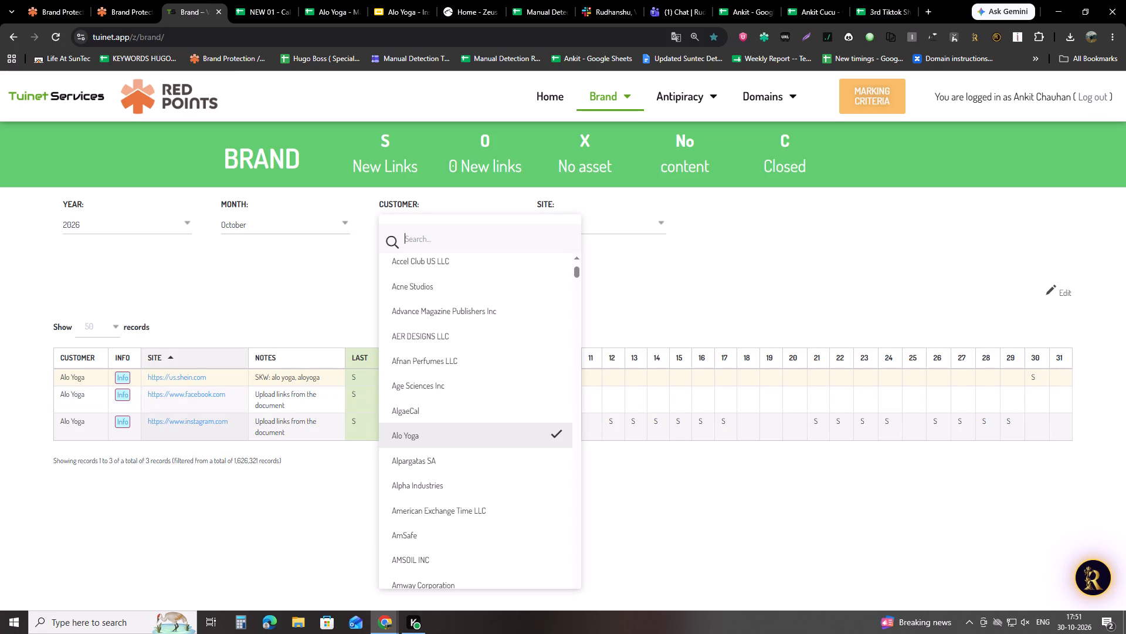
type("cu")
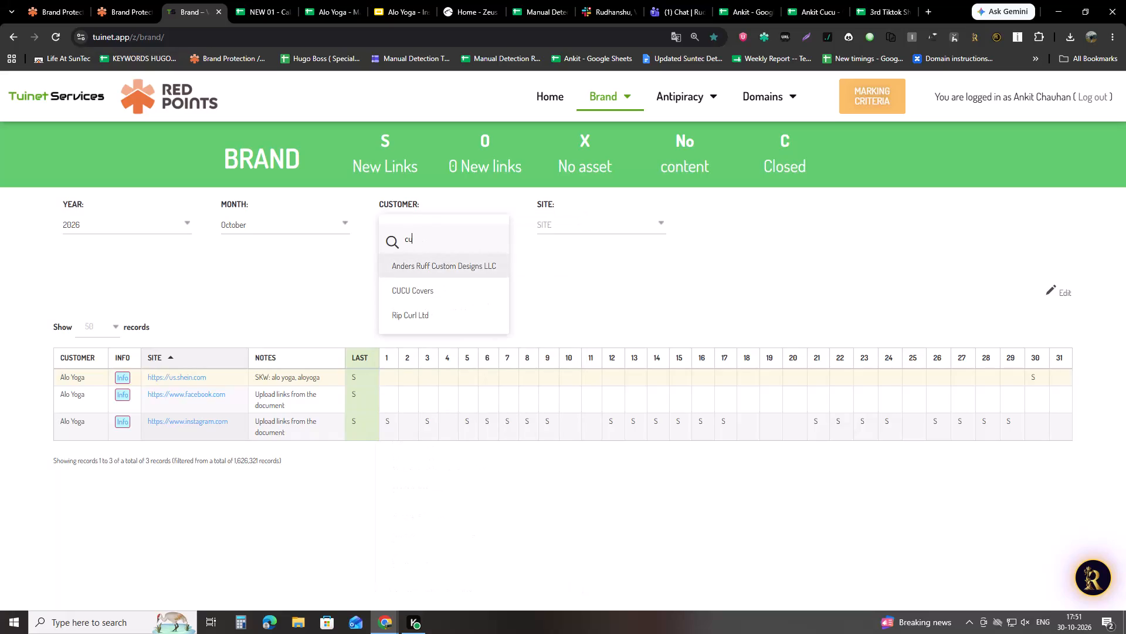
key("Down")
key("Return")
Close the spare Brand Protection browser tab and return to the New Incident form for CUCU Covers.
left_click(267, 0)
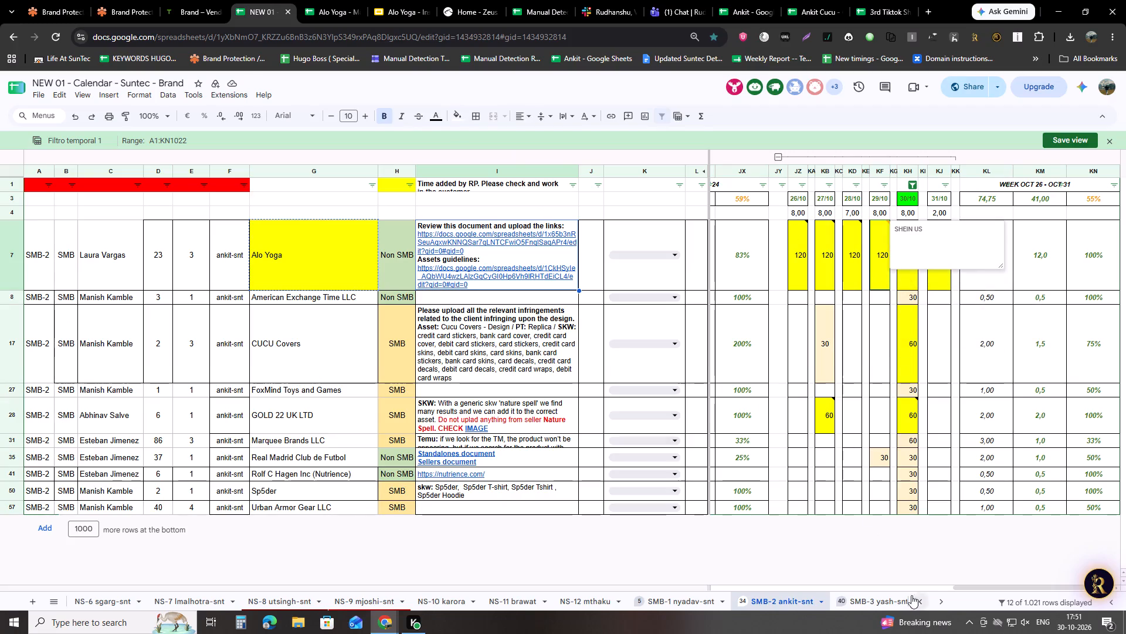
left_click(124, 0)
middle_click(124, 0)
left_click(46, 0)
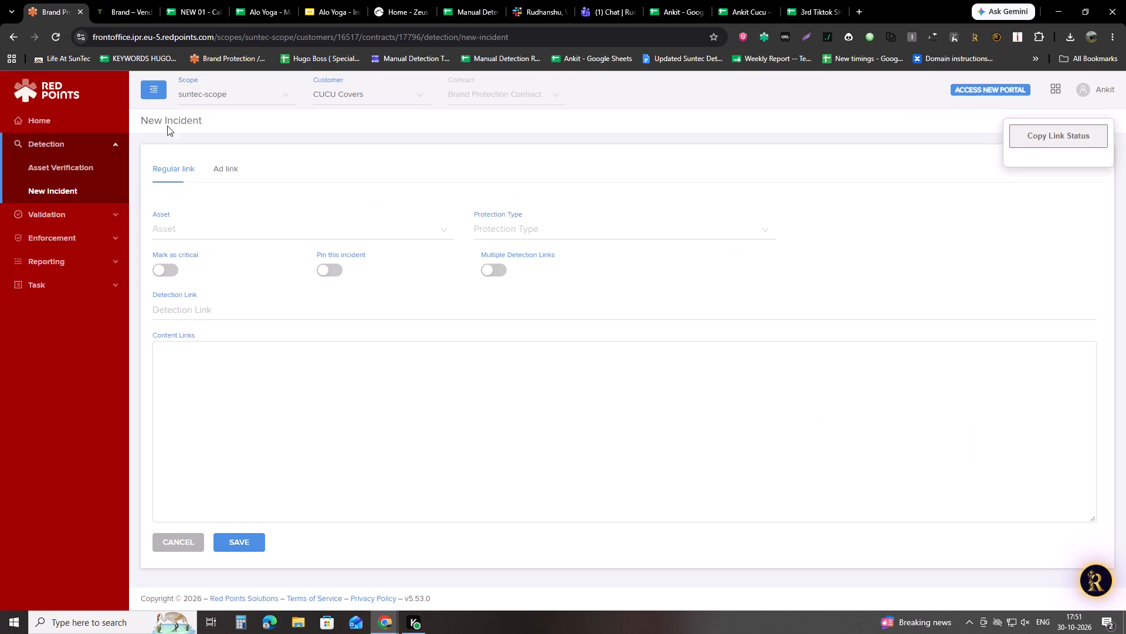
left_click(286, 225)
Open the Temu Canada site from the CUCU Covers tracking record in a new tab and launch the RedPoints IPR Plugin.
left_click(155, 0)
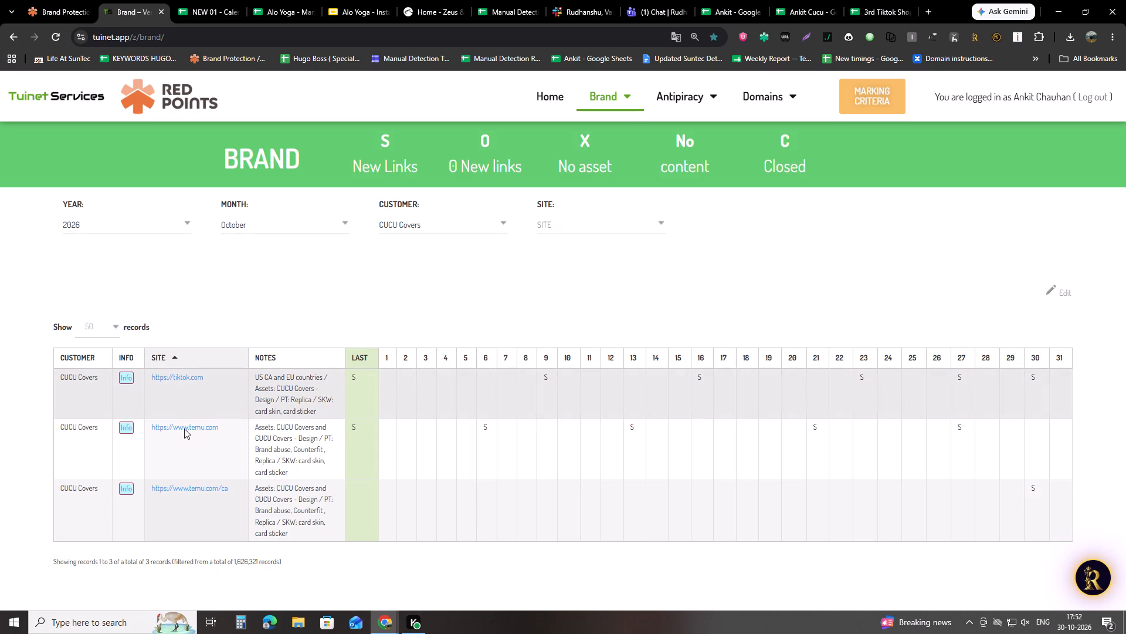
left_click_drag(196, 487, 1000, 0)
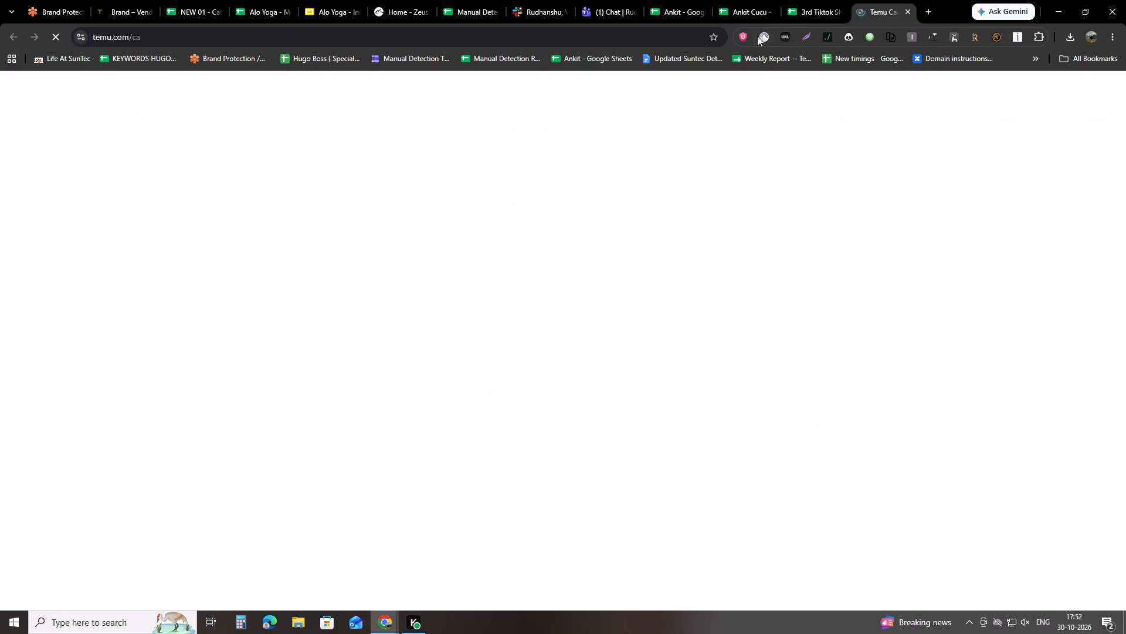
left_click(760, 34)
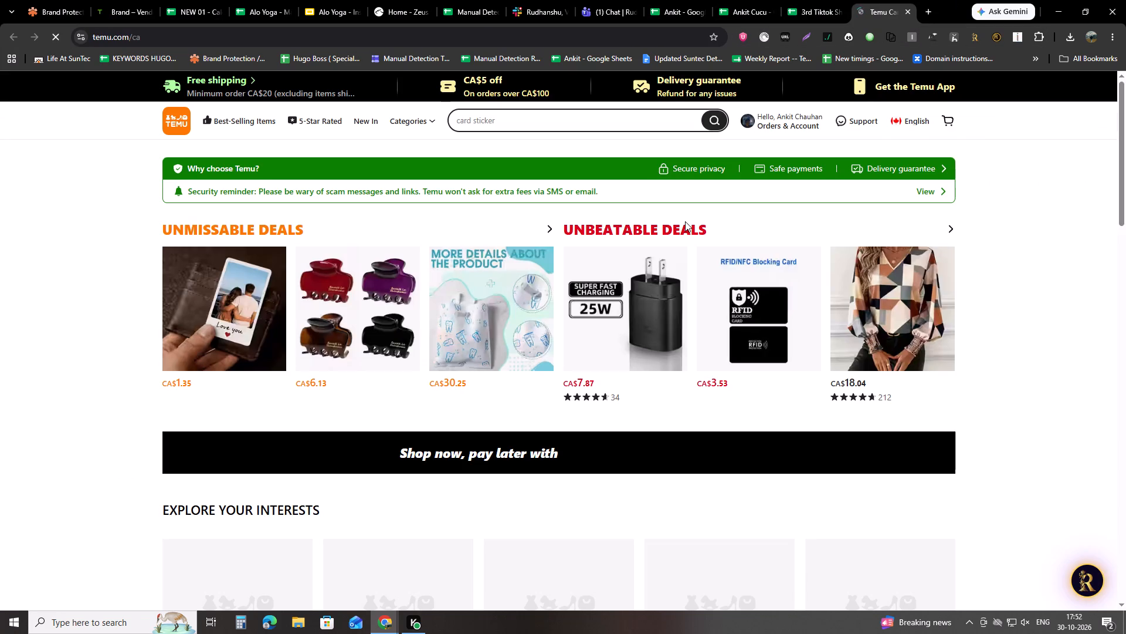
Examine the Check flags and generated URLs for the CUCU Covers rows in the TikTok Shop URL generator.
left_click(803, 0)
scroll(741, 471, "down", 5)
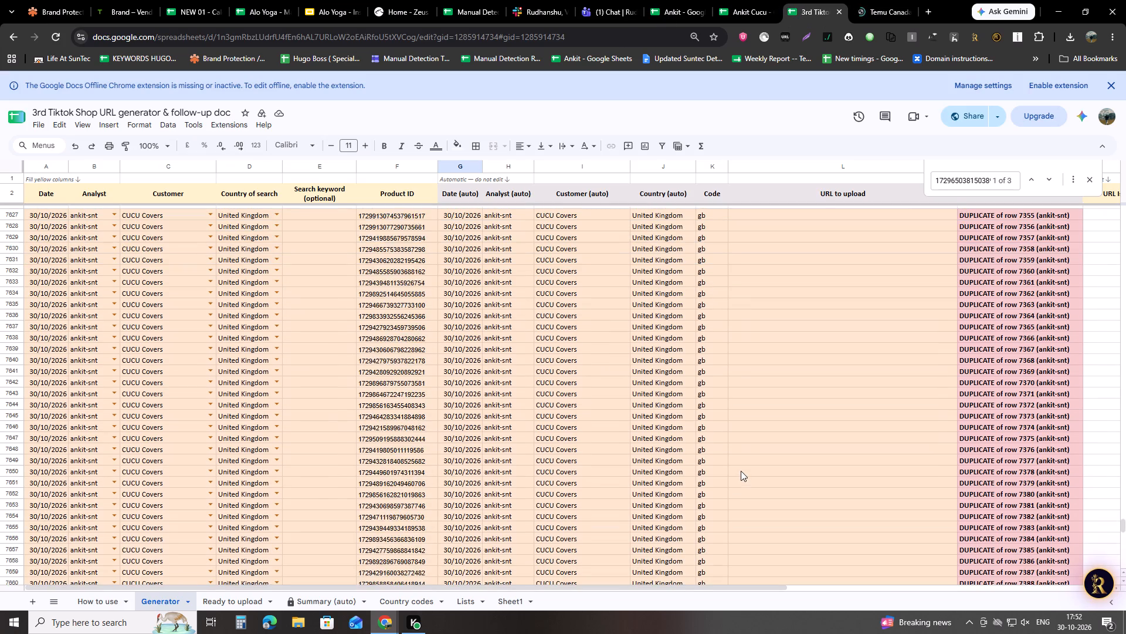
scroll(741, 471, "down", 20)
scroll(741, 471, "down", 7)
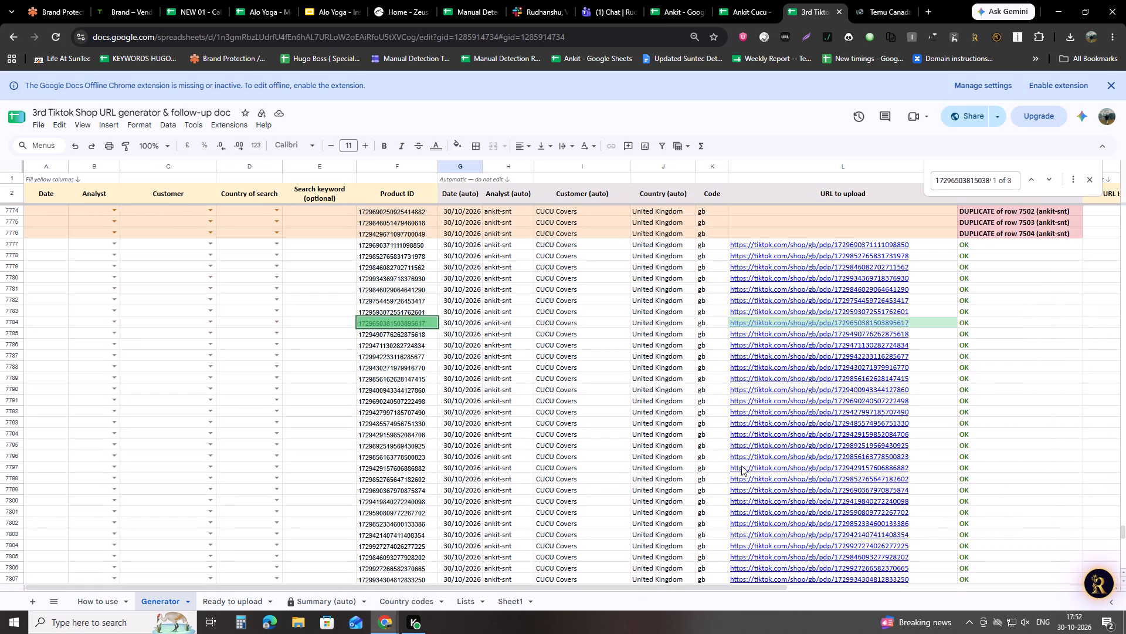
scroll(741, 466, "up", 3)
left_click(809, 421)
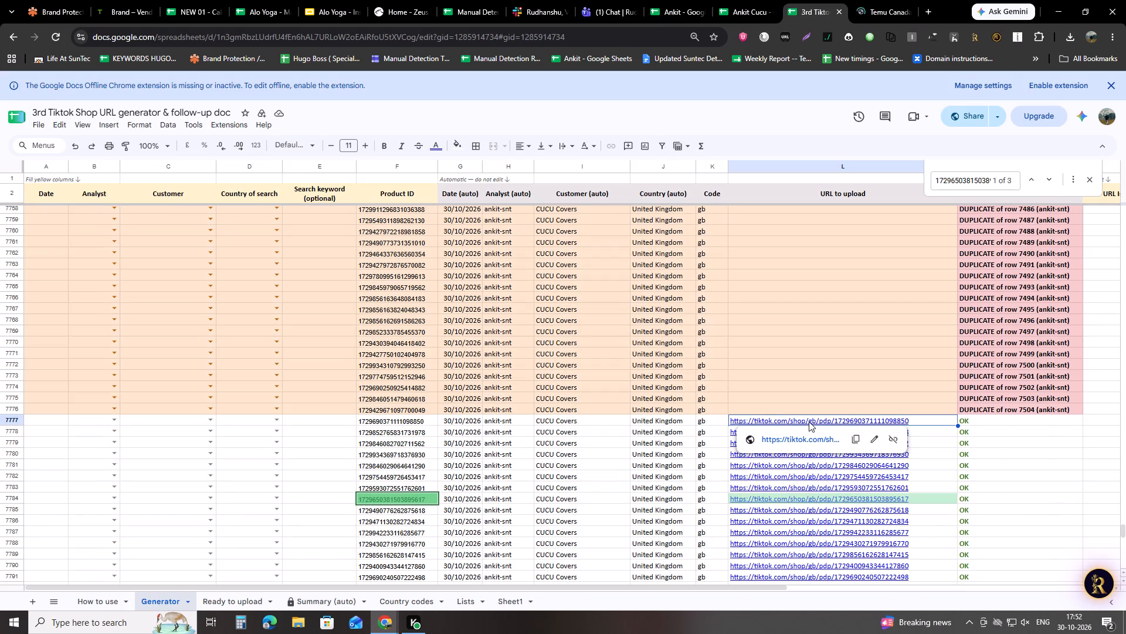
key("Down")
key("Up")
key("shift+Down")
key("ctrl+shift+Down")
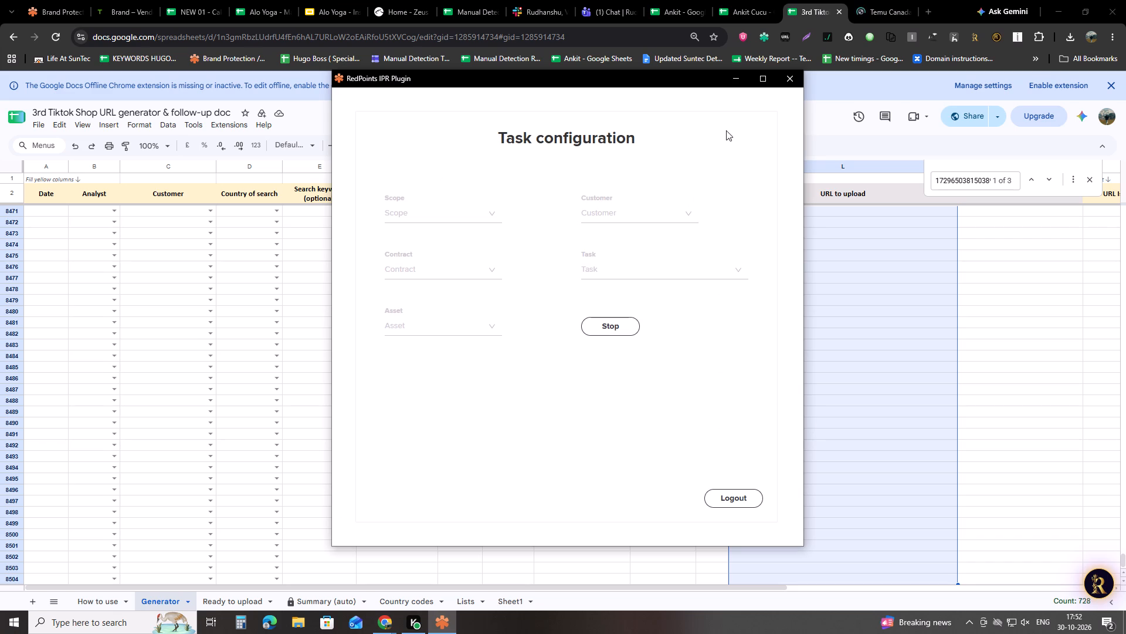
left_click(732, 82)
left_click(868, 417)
Copy the URL to upload entries of the CUCU Covers United Kingdom batch, ending at the last product ID in row 8192.
key("ctrl+Up")
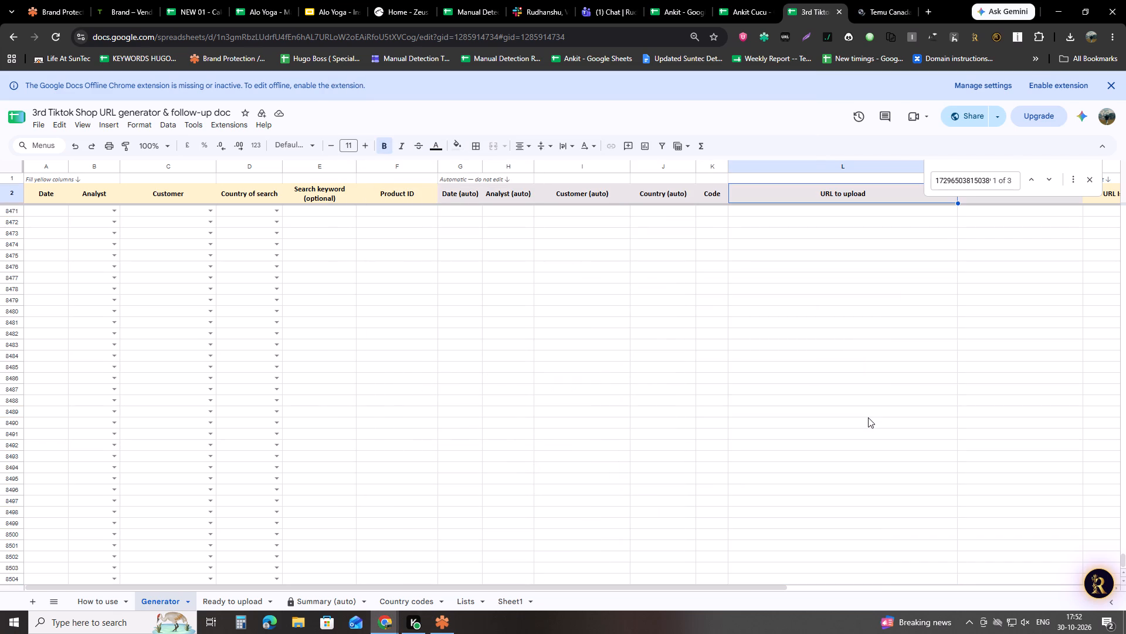
key("Down")
key("Down")
key("Left")
key("Left")
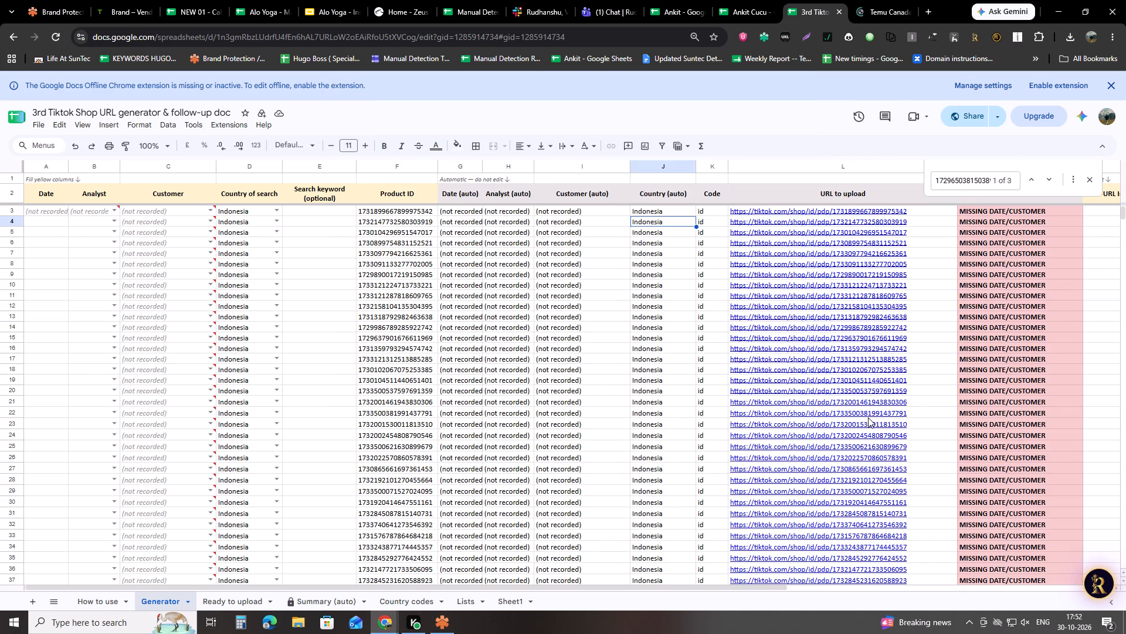
key("Left")
key("Left")
key("Left")
key("Left")
key("ctrl+Down")
key("ctrl+Down")
key("ctrl+Down")
key("ctrl+Down")
key("ctrl+Down")
key("ctrl+Down")
key("ctrl+Down")
key("ctrl+Down")
key("ctrl+Down")
key("ctrl+Down")
key("ctrl+Down")
key("ctrl+Down")
key("ctrl+Down")
key("ctrl+Down")
key("ctrl+Down")
key("ctrl+Down")
key("ctrl+Down")
key("ctrl+Down")
key("ctrl+Down")
key("ctrl+Down")
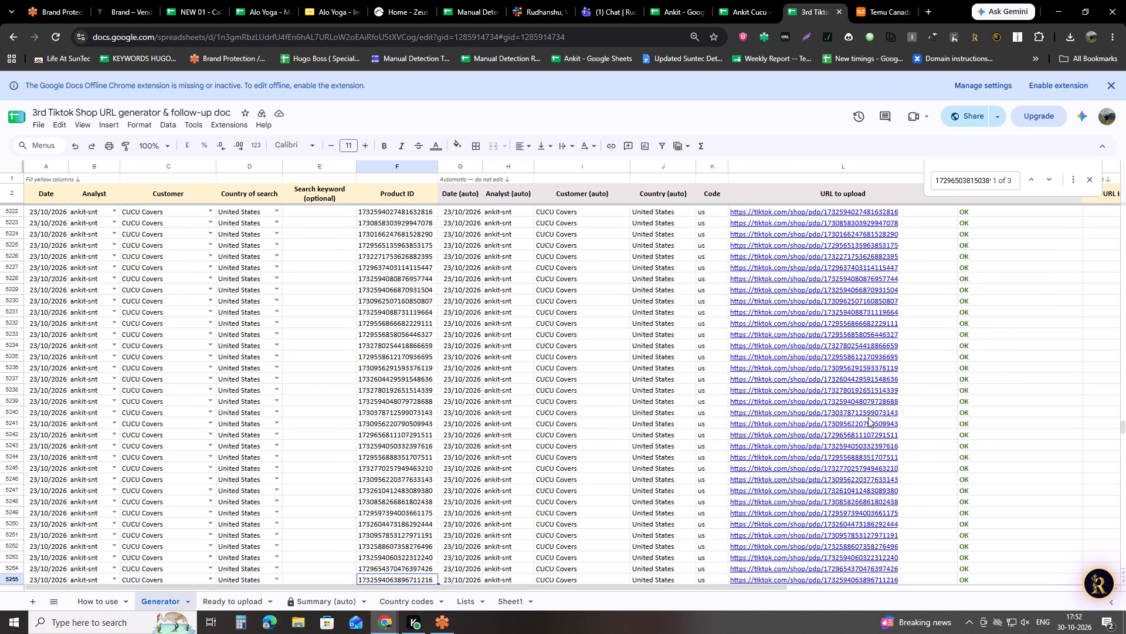
key("ctrl+Down")
key("ctrl+Down")
key("ctrl+Down")
key("ctrl+Down")
key("ctrl+Down")
key("ctrl+Down")
key("ctrl+Down")
key("ctrl+Down")
key("ctrl+Down")
key("ctrl+Down")
key("ctrl+Down")
key("ctrl+Down")
key("ctrl+Down")
key("ctrl+Down")
key("ctrl+Down")
key("ctrl+Down")
key("ctrl+Down")
key("ctrl+Down")
key("ctrl+Down")
key("ctrl+Down")
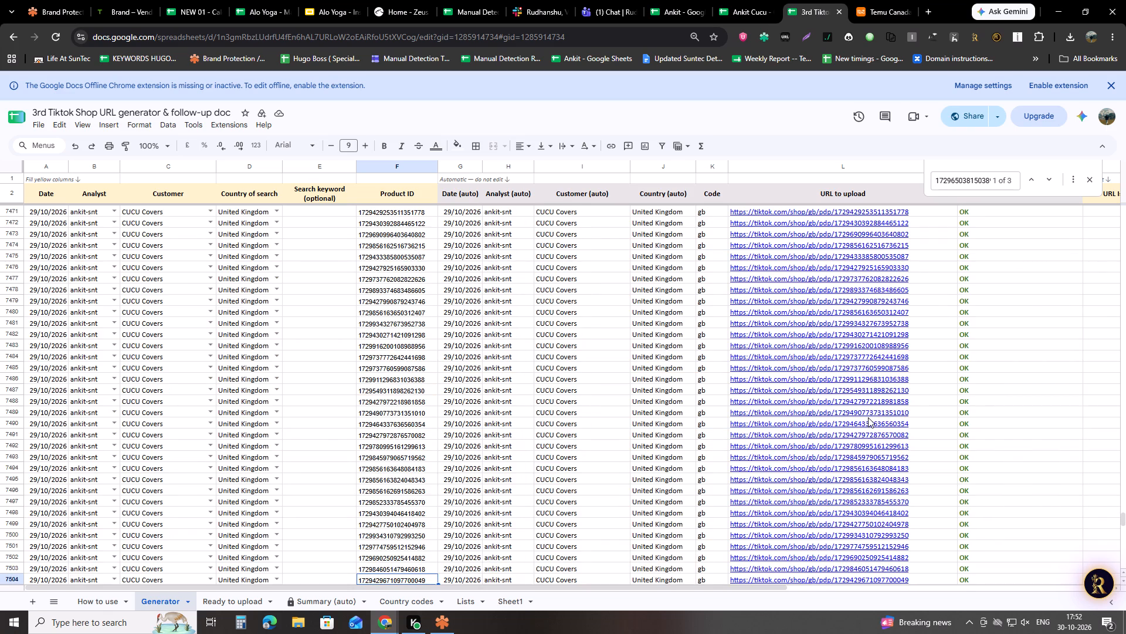
key("ctrl+Down")
key("ctrl+Down")
key("ctrl+Down")
key("ctrl+Down")
key("ctrl+Down")
key("ctrl+Down")
key("ctrl+Down")
key("ctrl+Down")
key("ctrl+Down")
key("ctrl+Down")
key("ctrl+Down")
key("ctrl+Down")
key("ctrl+Down")
key("ctrl+Down")
key("ctrl+Down")
key("ctrl+Down")
key("ctrl+Down")
key("ctrl+Down")
key("ctrl+Down")
key("ctrl+Down")
key("ctrl+Up")
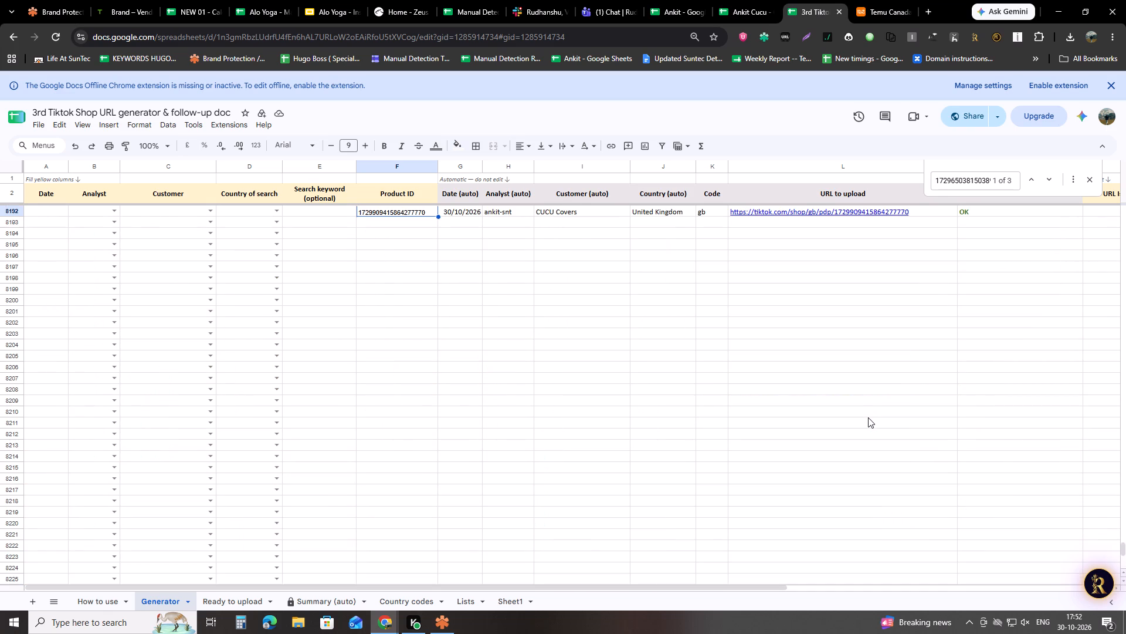
key("Right")
key("Right")
key("Right")
key("Right")
key("Right")
key("Right")
key("Right")
key("Right")
key("Right")
key("Left")
key("Left")
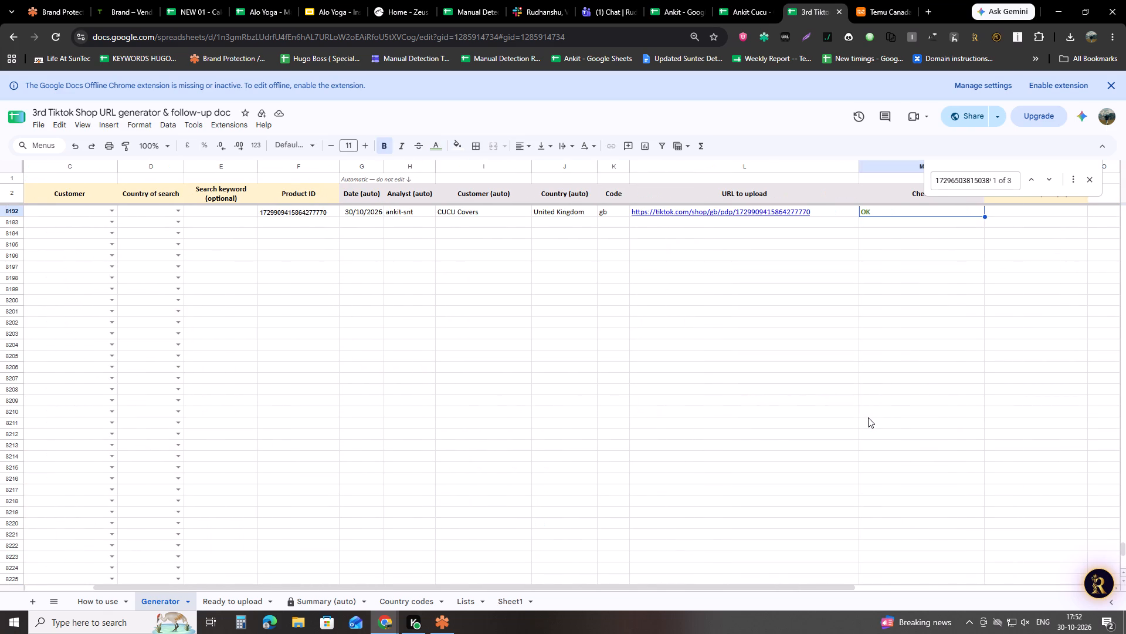
key("Left")
key("ctrl+space")
scroll(839, 500, "up", 8)
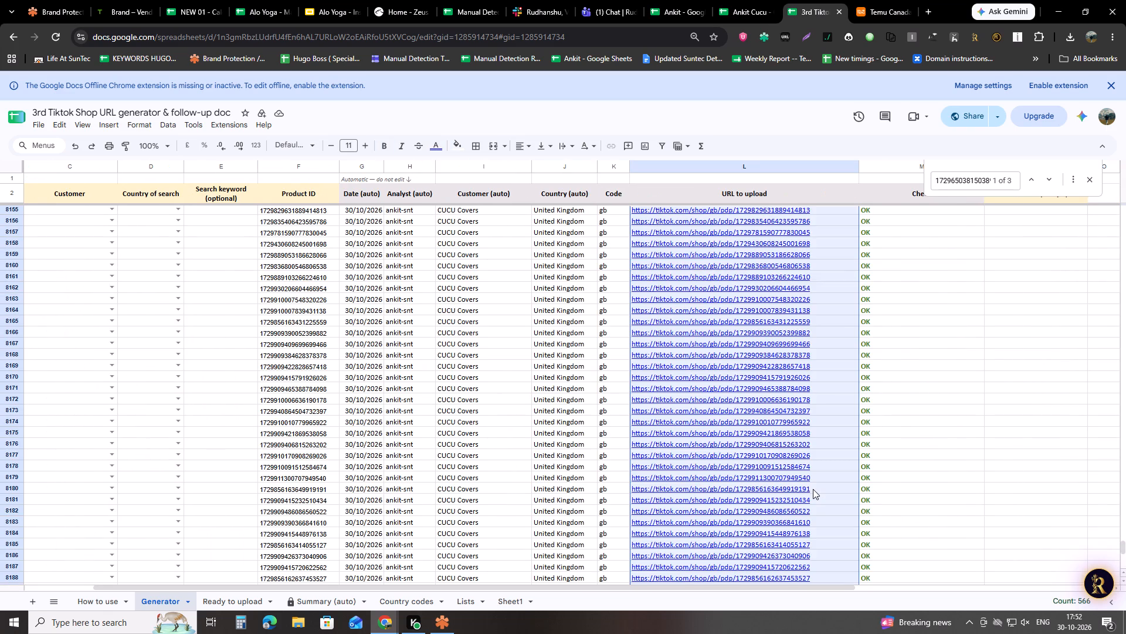
key("ctrl+c")
key("ctrl+c")
key("ctrl+c")
key("ctrl+c")
key("ctrl+c")
key("ctrl+c")
key("ctrl+c")
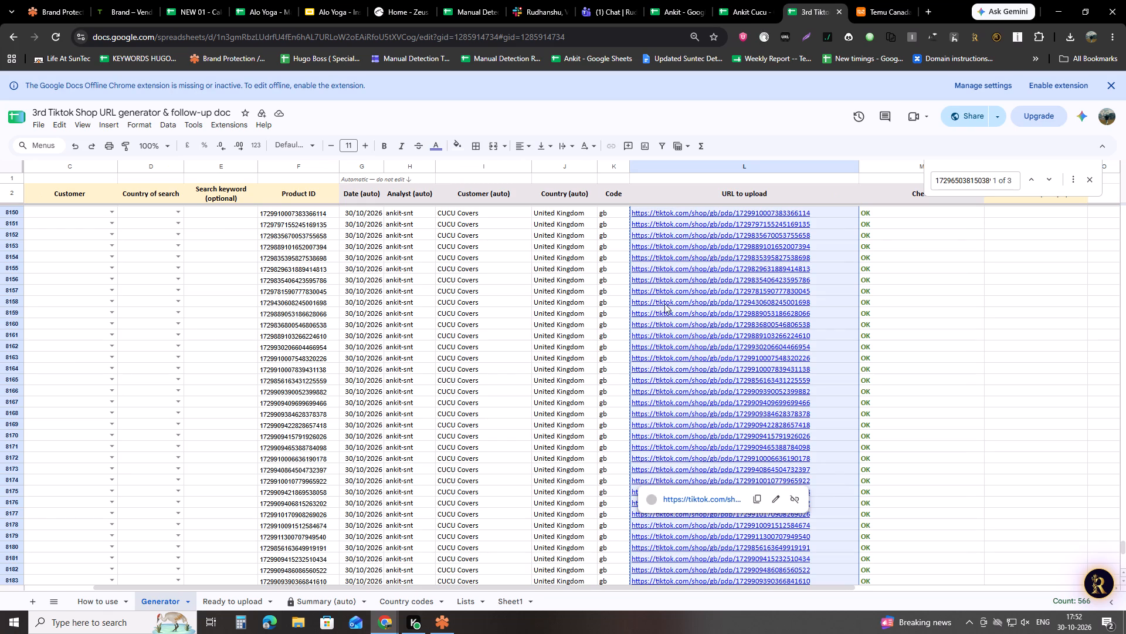
key("ctrl+c")
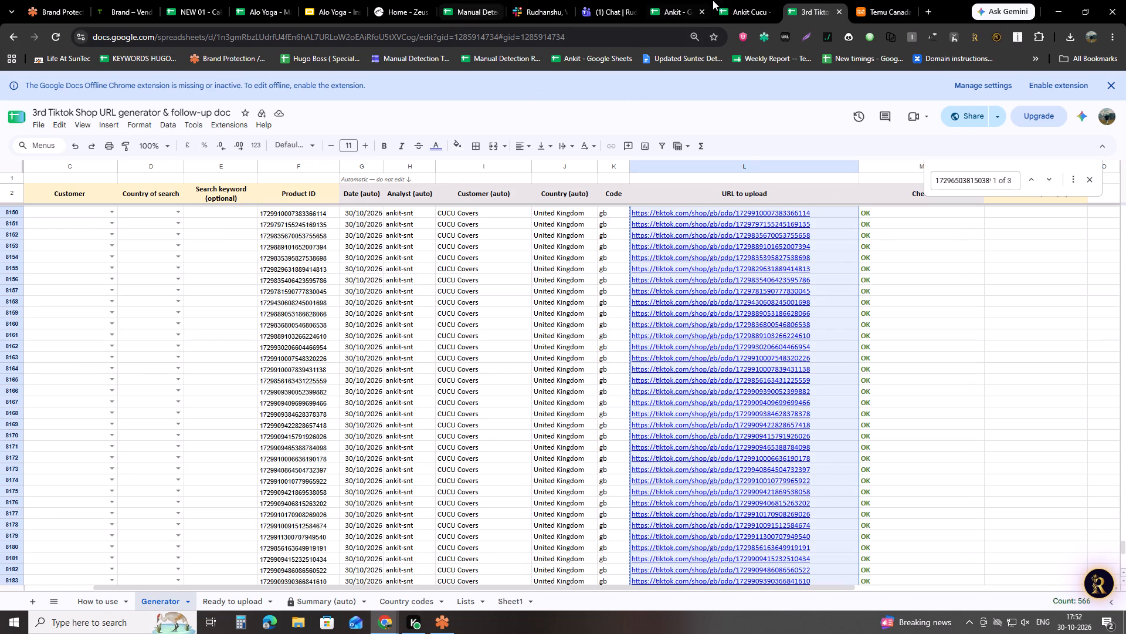
Paste the URLs as values only over the product IDs in column B of Ankit Cucu's cucu covers uk tiktok shop sheet.
left_click(723, 0)
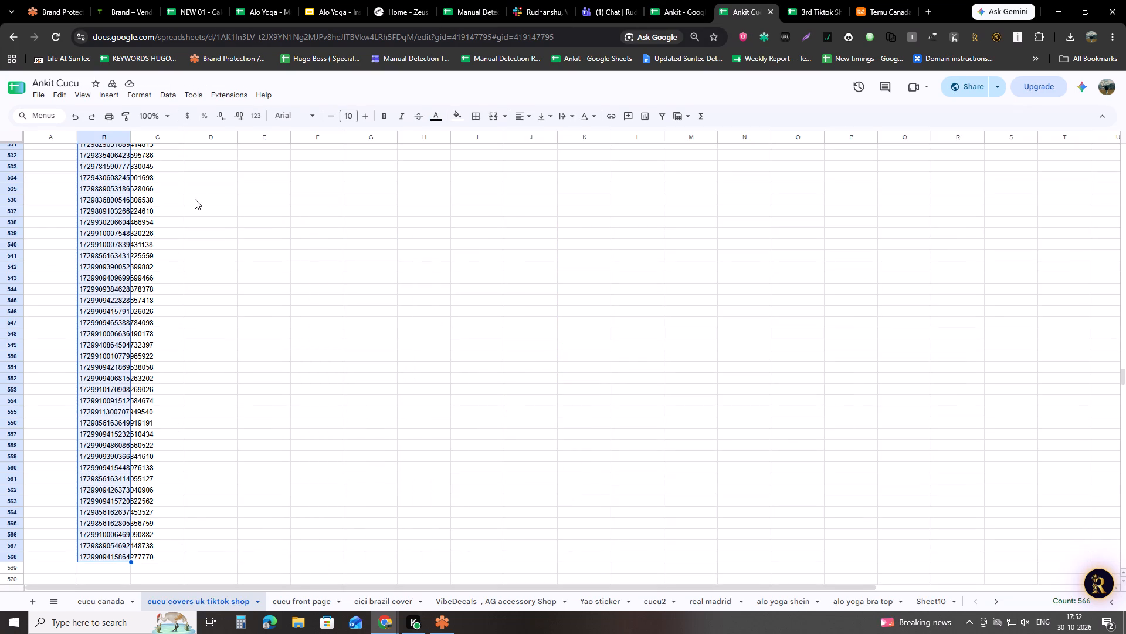
key("ctrl+shift+v")
scroll(79, 423, "up", 13)
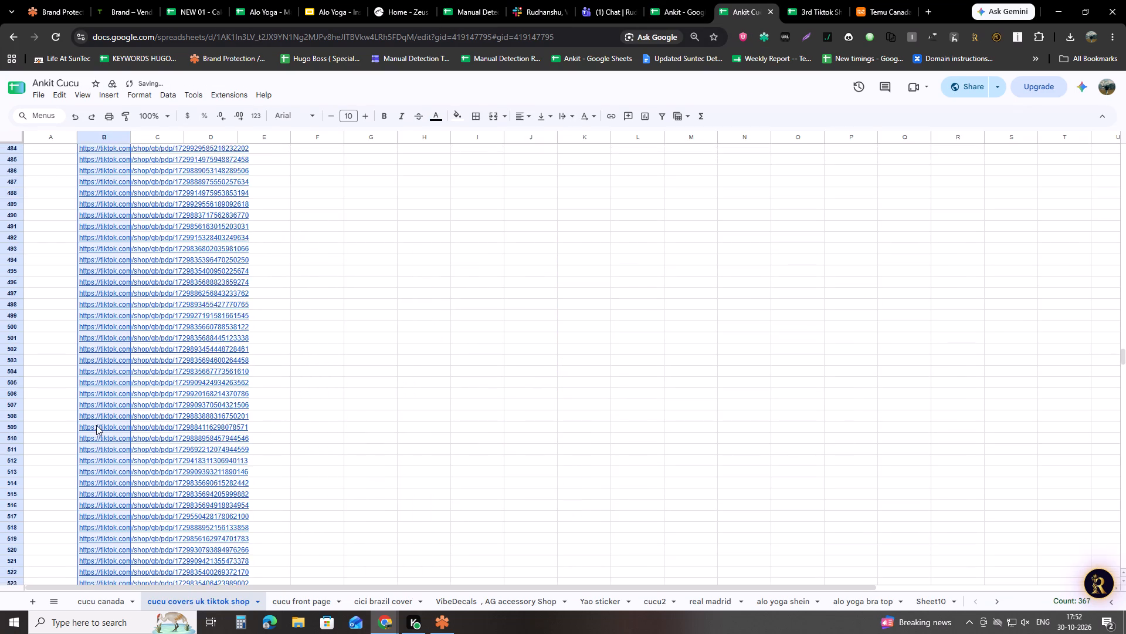
Randomise the order of the TikTok Shop URLs in column B, rows 3 to 568, of the cucu covers uk tiktok shop sheet.
scroll(96, 425, "up", 10)
scroll(40, 284, "up", 13)
scroll(76, 277, "up", 9)
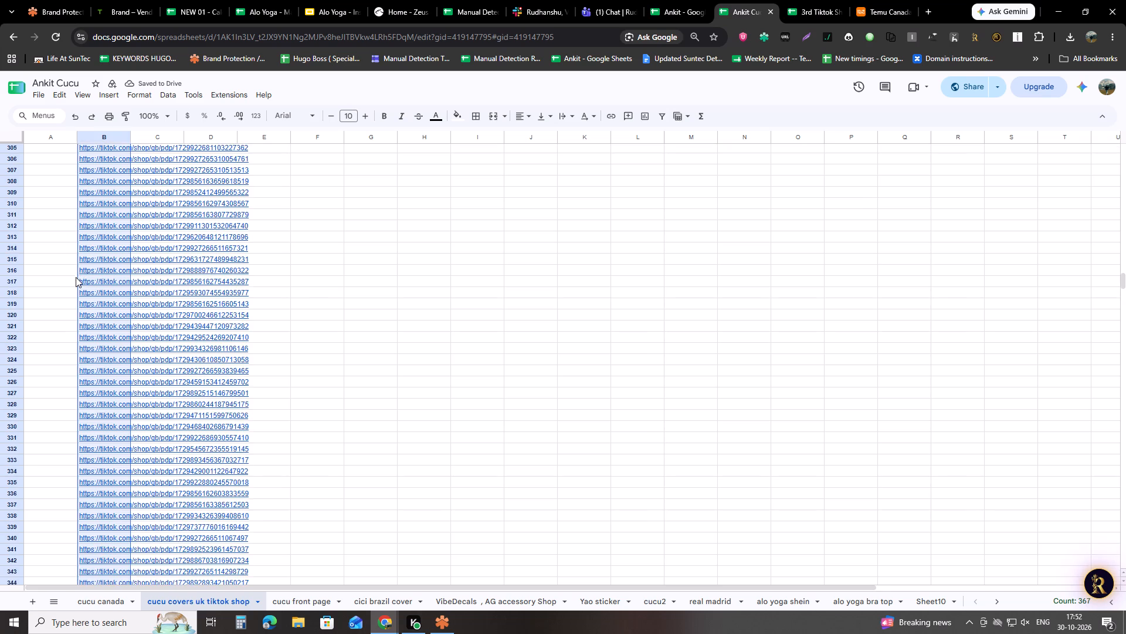
scroll(76, 277, "up", 20)
scroll(76, 277, "up", 17)
scroll(76, 277, "up", 8)
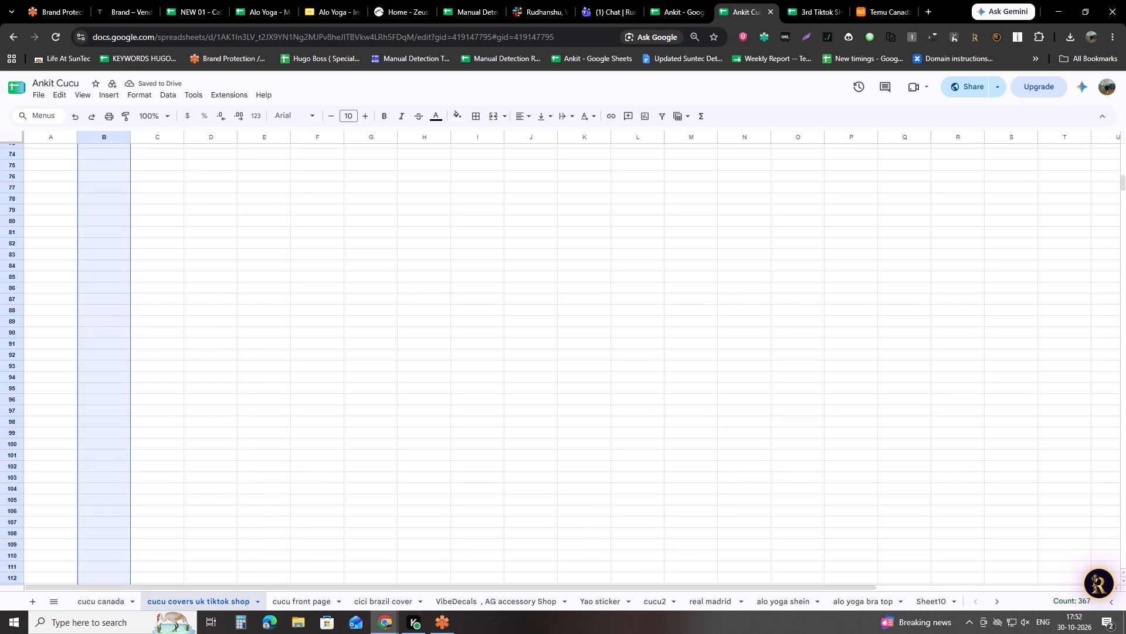
scroll(76, 277, "up", 5)
right_click(98, 261)
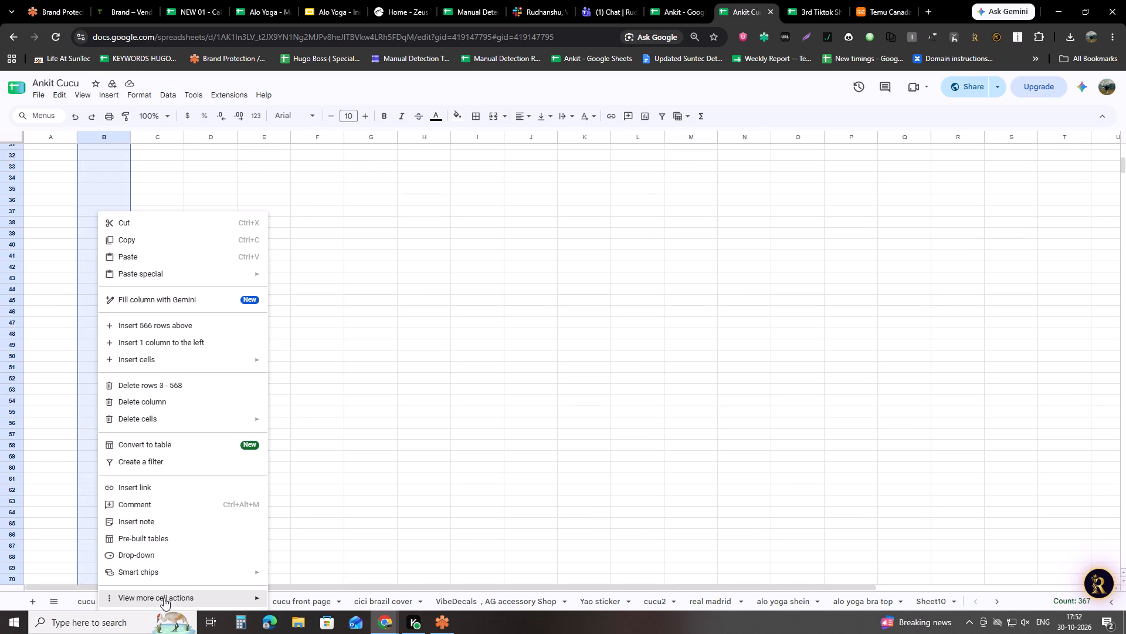
left_click(318, 554)
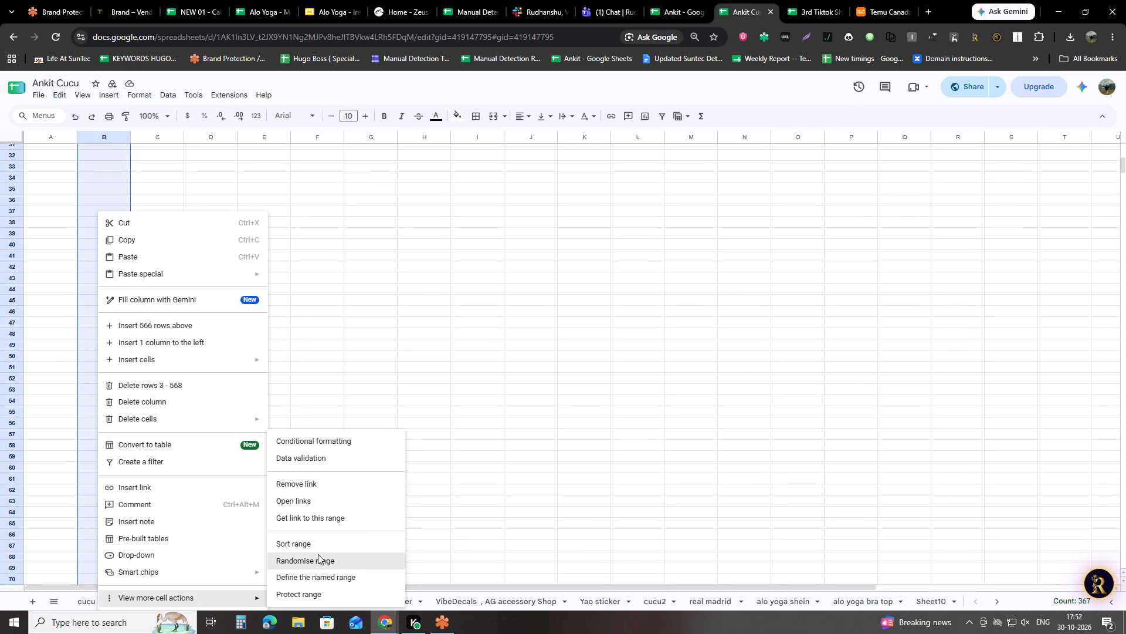
scroll(175, 392, "up", 13)
left_click(106, 272)
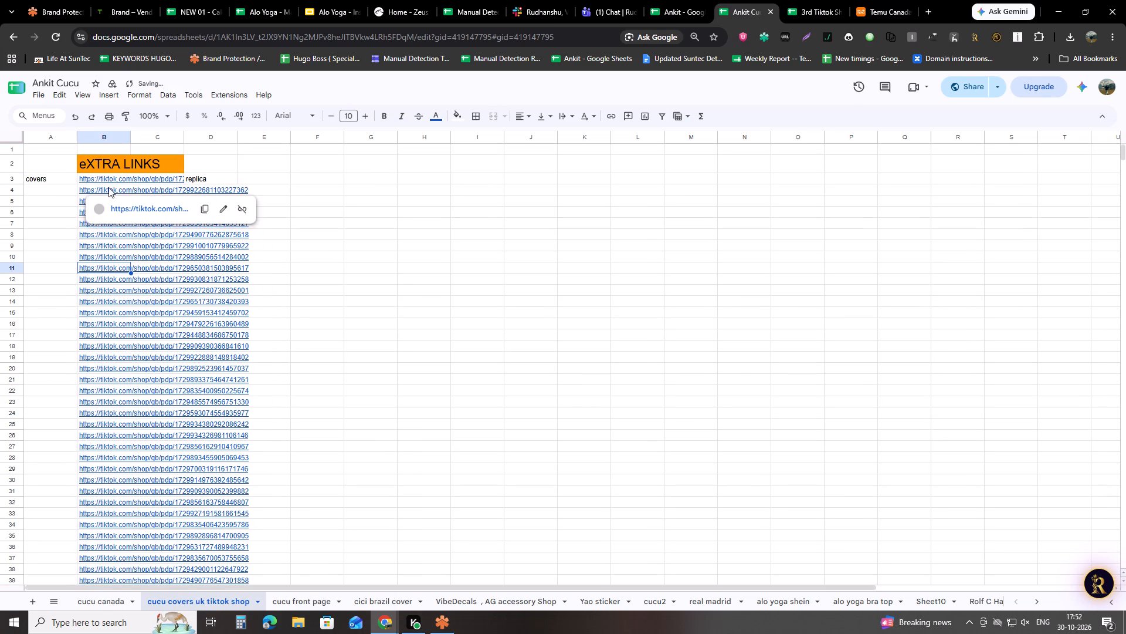
Copy the first 100 shuffled URLs, rows 3 to 102 of column B, and clear them from the sheet.
left_click_drag(106, 181, 101, 392)
scroll(133, 389, "down", 12)
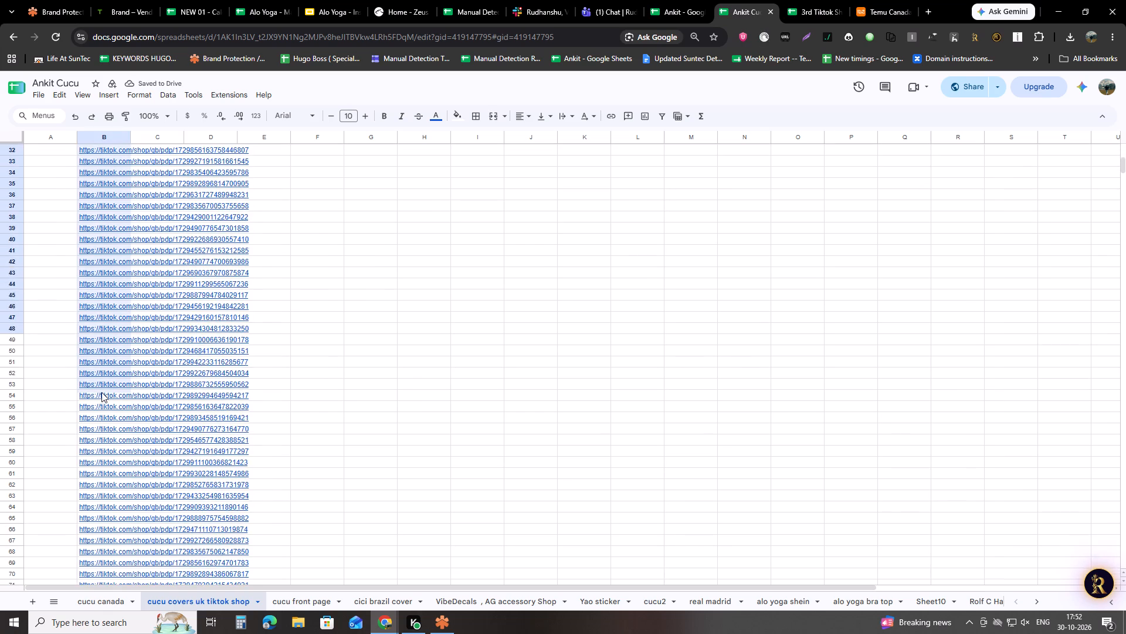
scroll(101, 392, "down", 20)
left_click_drag(101, 392, 97, 379)
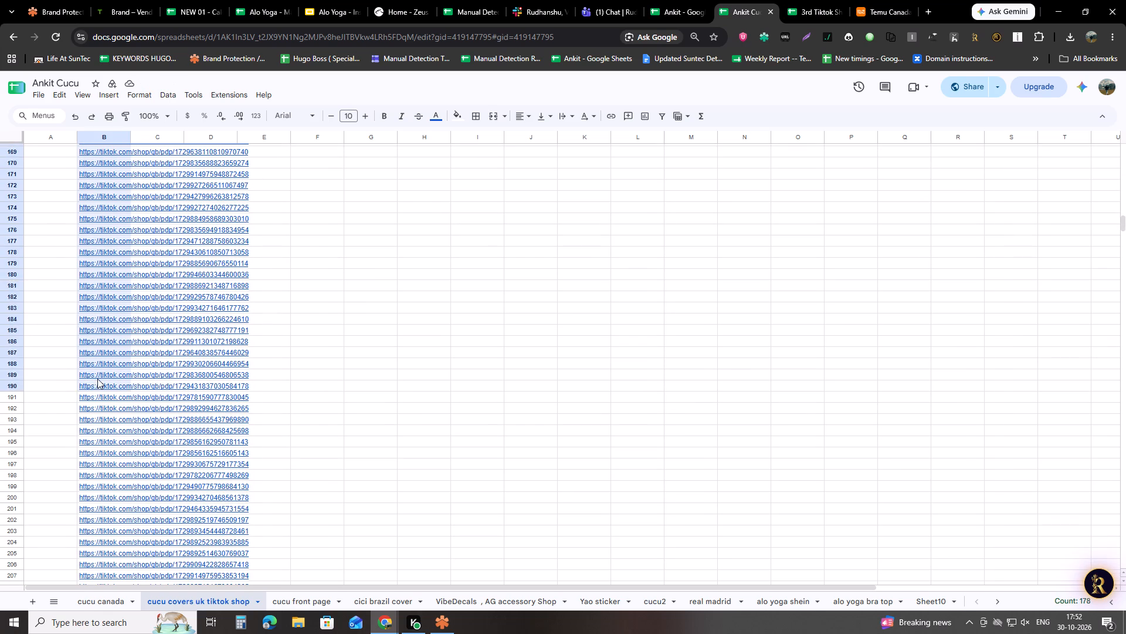
left_click_drag(97, 379, 91, 344)
scroll(97, 377, "up", 5)
scroll(97, 363, "up", 16)
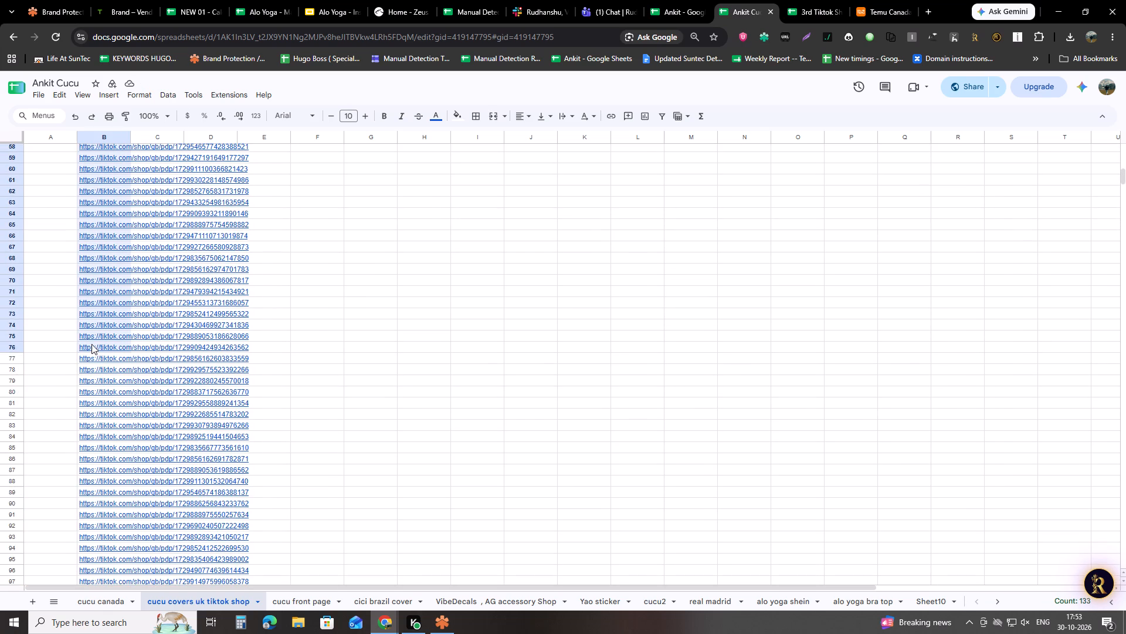
left_click_drag(91, 344, 98, 417)
scroll(91, 344, "up", 4)
scroll(99, 433, "down", 6)
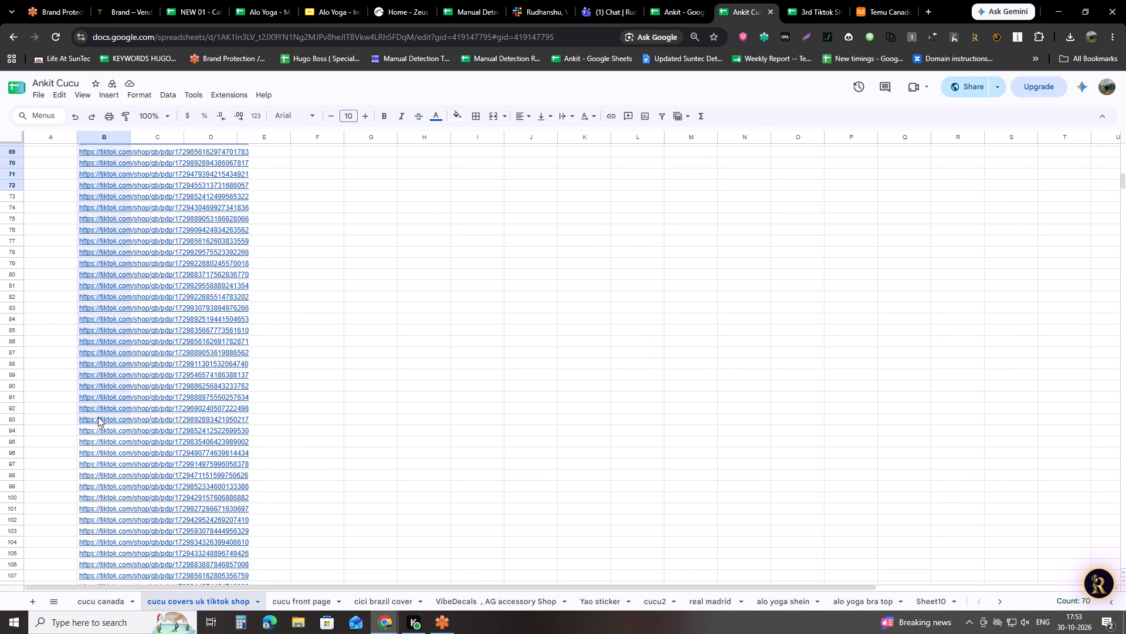
left_click_drag(98, 417, 98, 402)
scroll(98, 417, "down", 3)
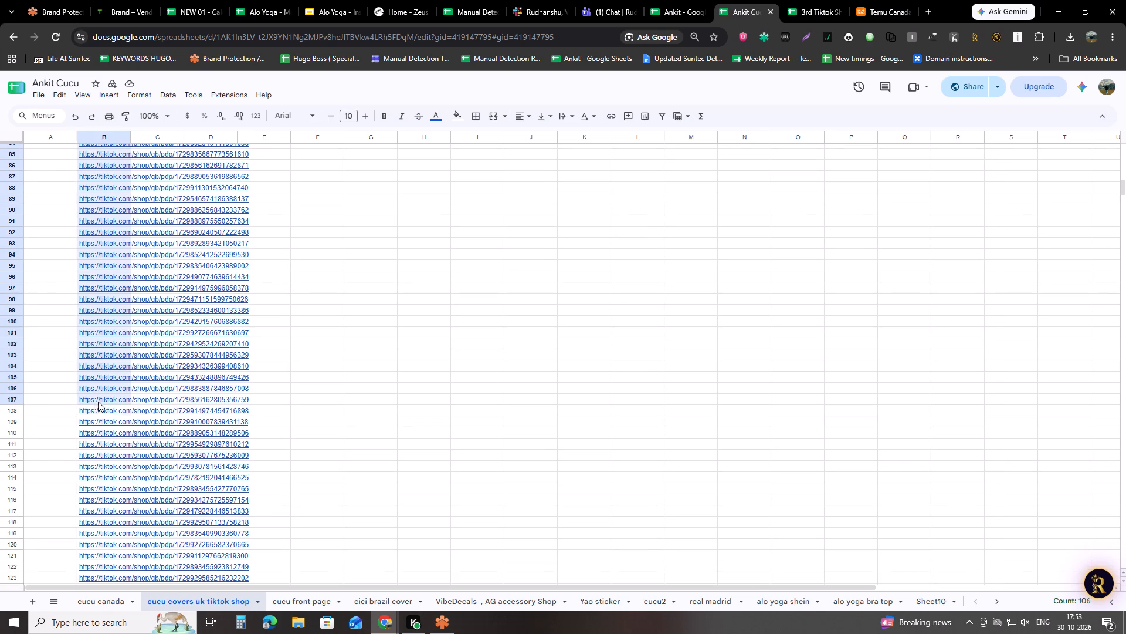
left_click_drag(98, 402, 91, 343)
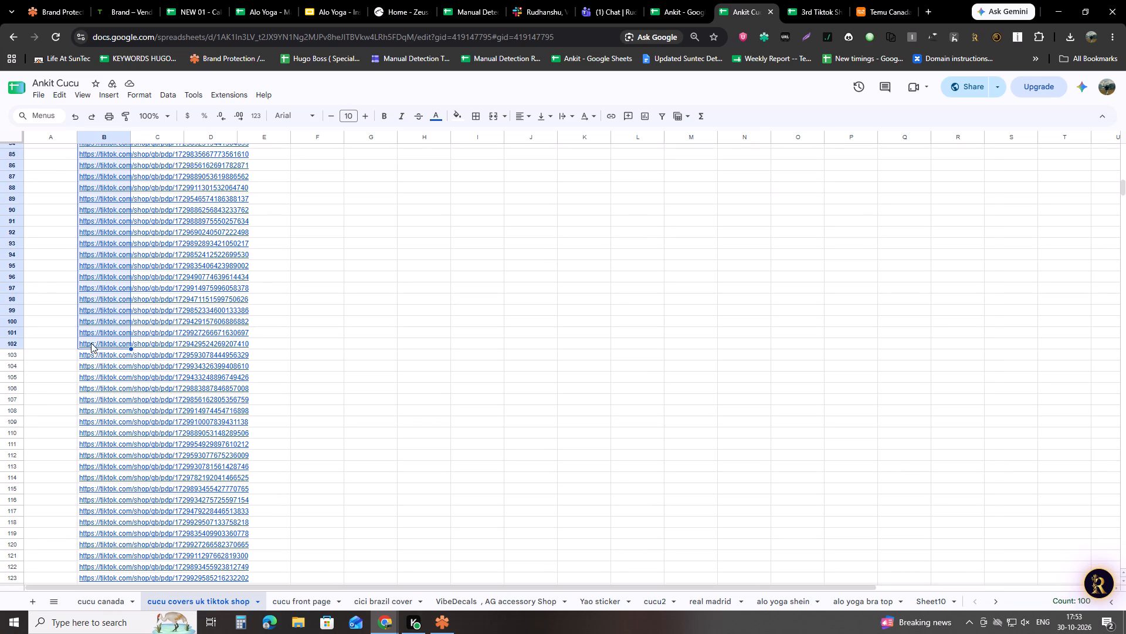
key("ctrl+c")
key("ctrl+c")
key("ctrl+c")
key("ctrl+c")
scroll(91, 343, "up", 12)
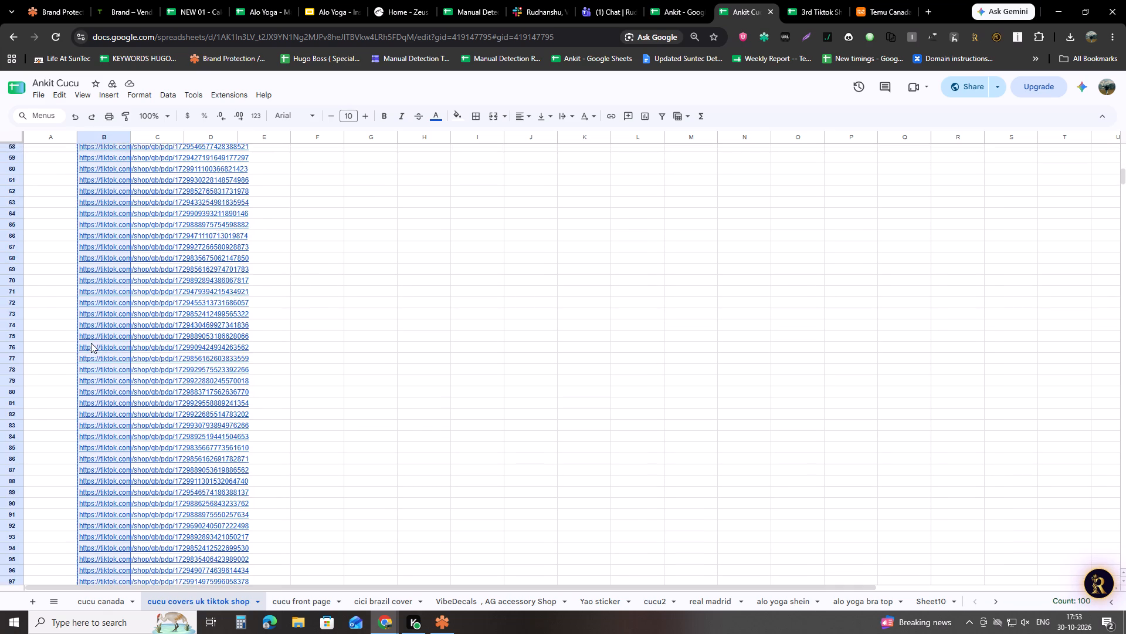
scroll(91, 343, "up", 15)
key("Delete")
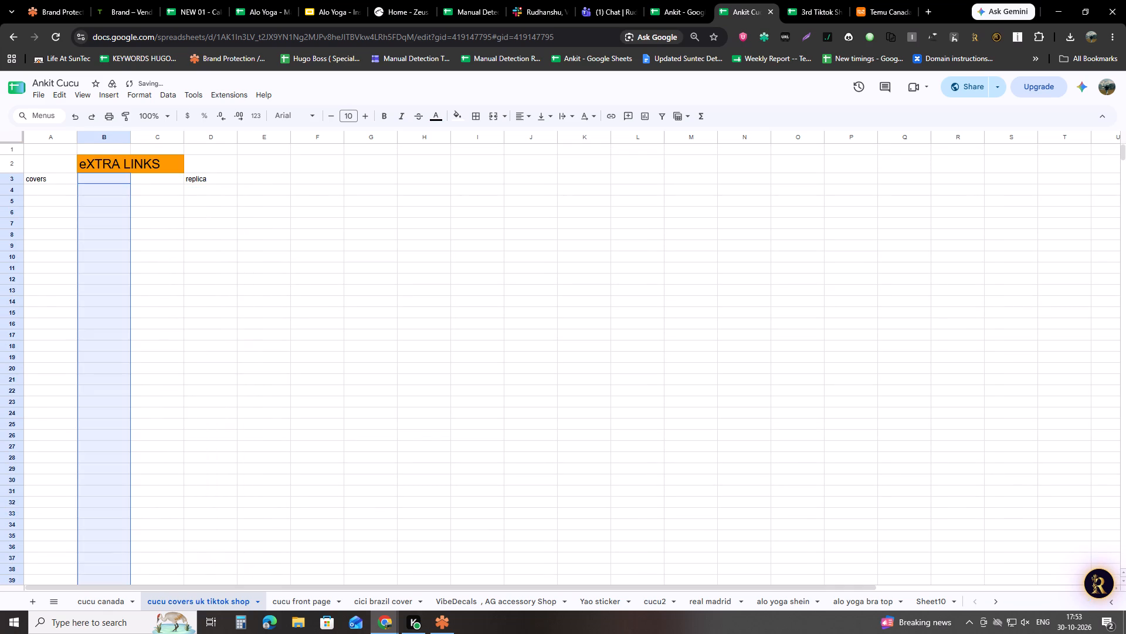
In the Ankit sheet of Manual Detection Records, select the empty Link cell in row 83724, below the last Alo Yoga entry.
left_click(460, 0)
scroll(368, 374, "down", 14)
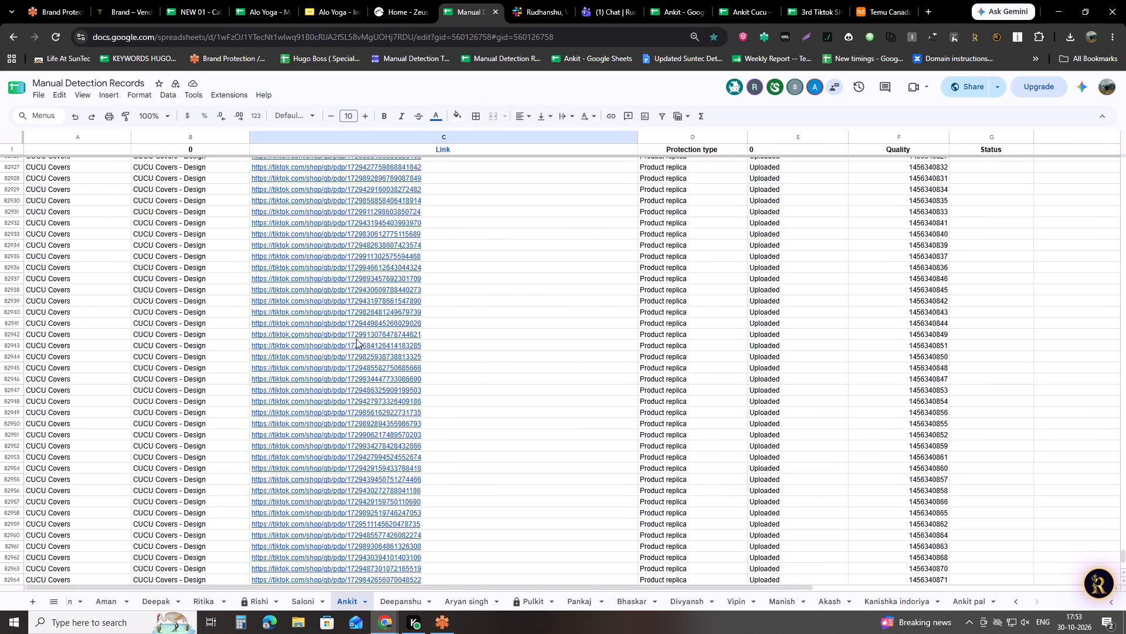
scroll(356, 339, "down", 19)
scroll(335, 322, "down", 20)
scroll(335, 322, "down", 14)
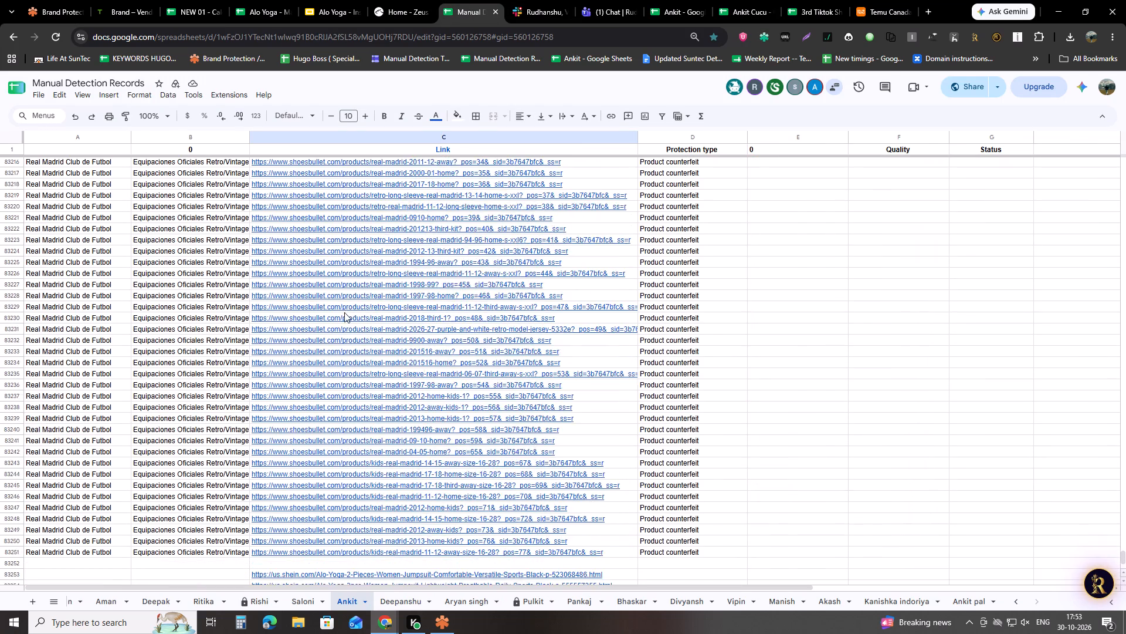
scroll(344, 312, "down", 7)
scroll(344, 310, "down", 20)
scroll(344, 310, "down", 20)
scroll(344, 310, "down", 6)
left_click(942, 385)
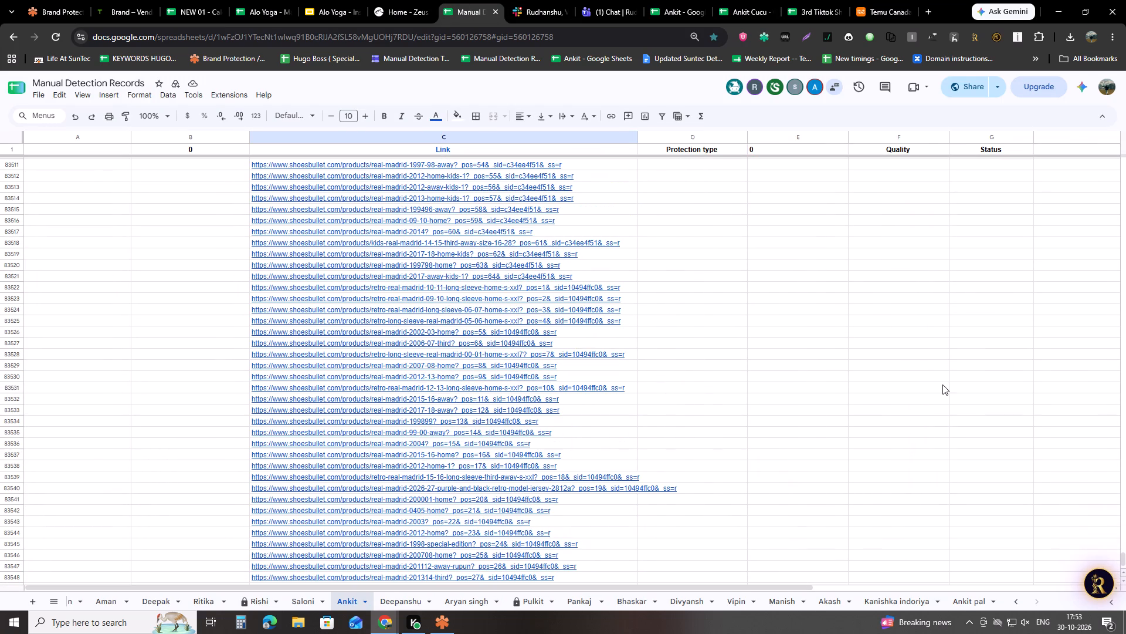
key("ctrl+Down")
key("ctrl+Down")
key("ctrl+Down")
key("ctrl+Down")
key("ctrl+Down")
key("ctrl+Down")
key("ctrl+Down")
key("ctrl+Down")
key("ctrl+Down")
key("ctrl+Down")
key("ctrl+Down")
key("ctrl+Down")
key("ctrl+Down")
key("ctrl+Down")
key("ctrl+Down")
key("ctrl+Down")
key("ctrl+Down")
key("ctrl+Down")
key("ctrl+Down")
key("ctrl+Down")
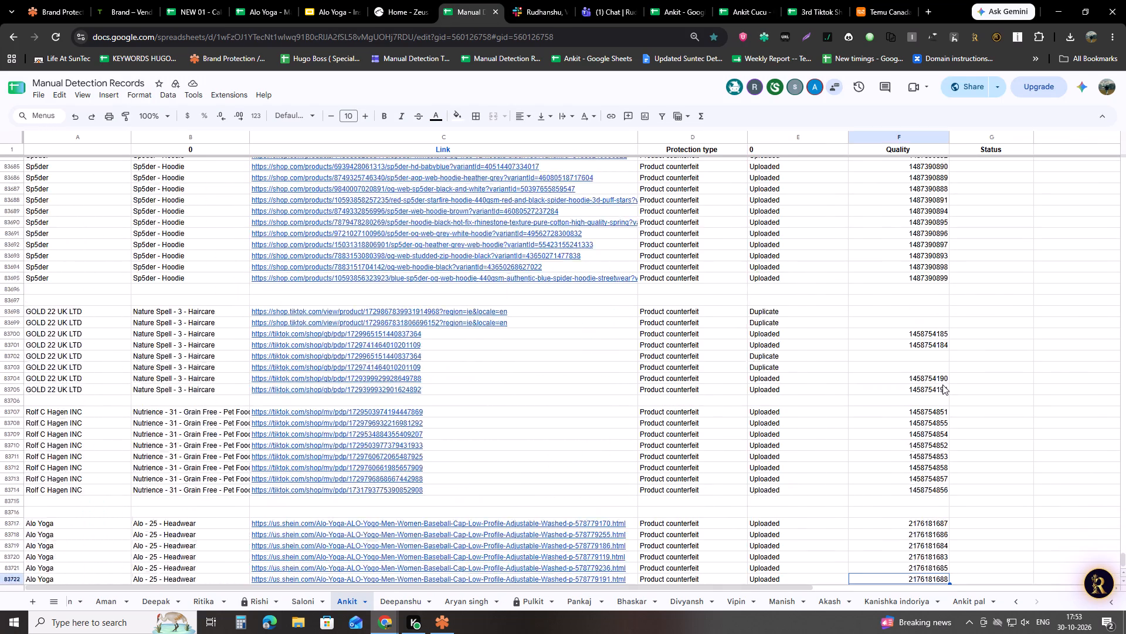
key("ctrl+Left")
key("Right")
key("Right")
key("ctrl+Up")
key("Down")
key("Down")
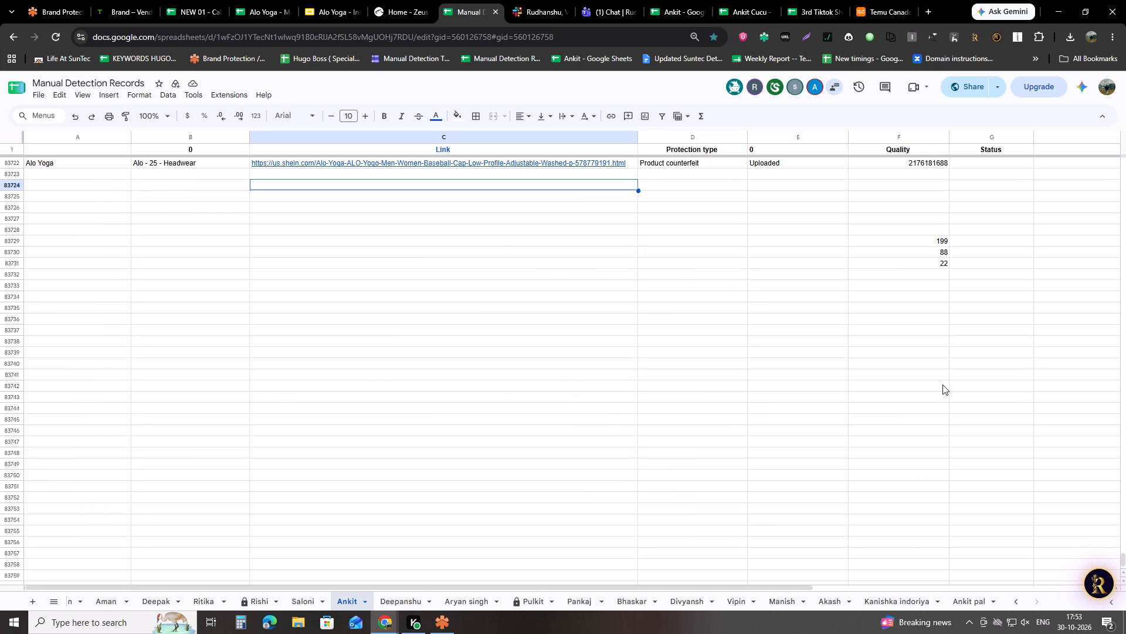
Save a Red Points incident for asset CUCU Covers - Design, protection type Product replica, with the copied URLs as multiple detection links.
left_click(58, 0)
left_click(240, 231)
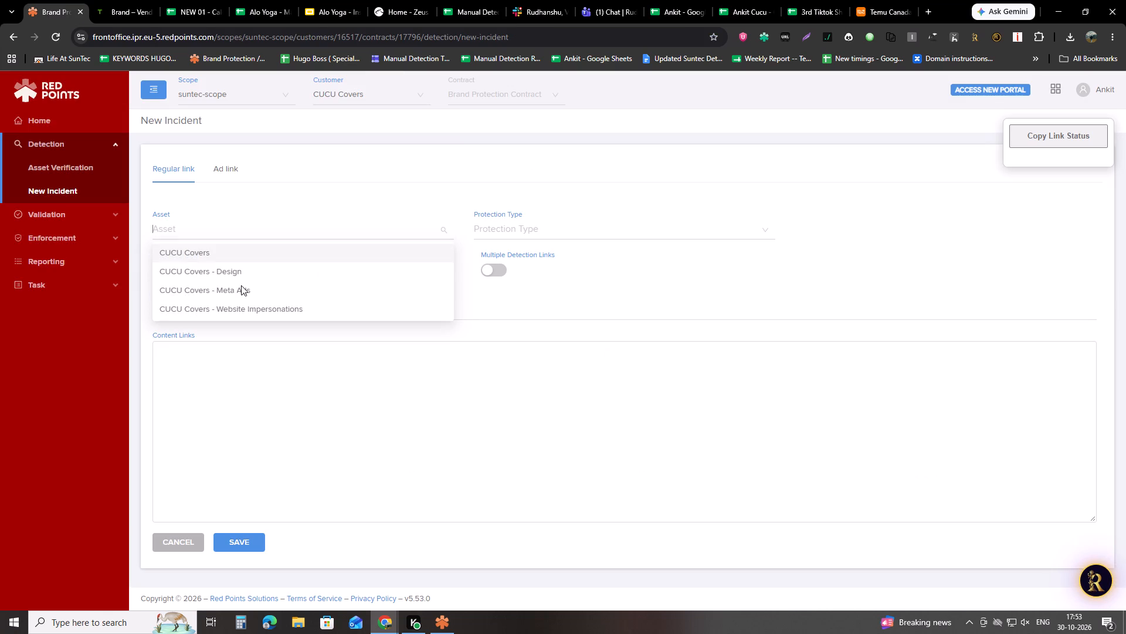
left_click(235, 269)
left_click(541, 232)
left_click(542, 271)
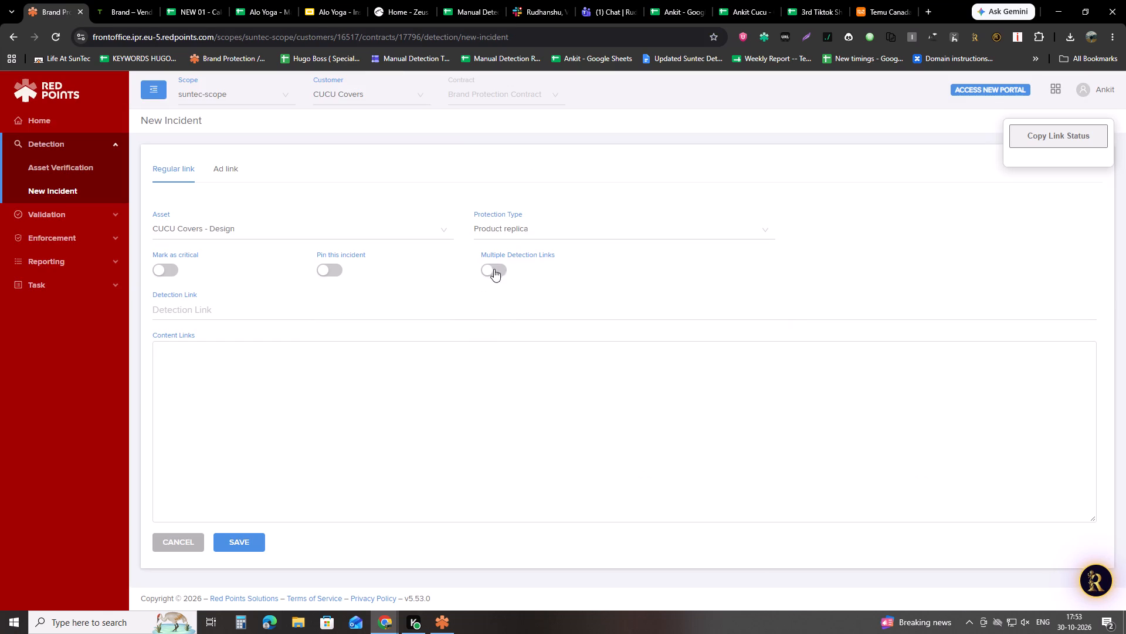
left_click(493, 268)
left_click(430, 368)
key("ctrl+v")
left_click(249, 541)
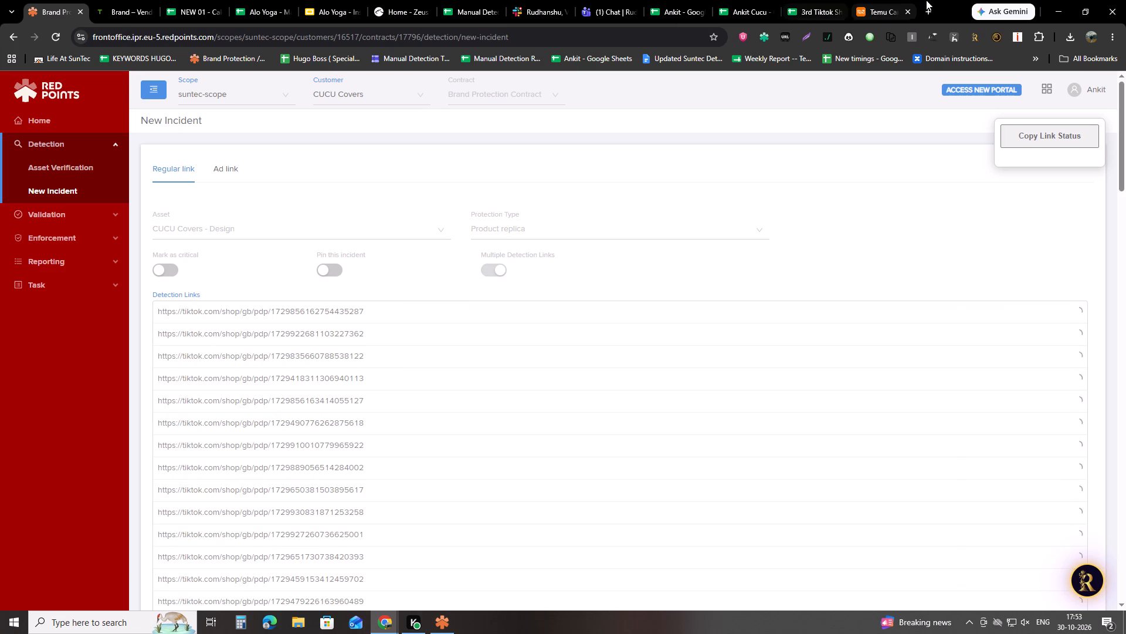
Switch to the RedPoints IPR Plugin window.
key("alt+Tab")
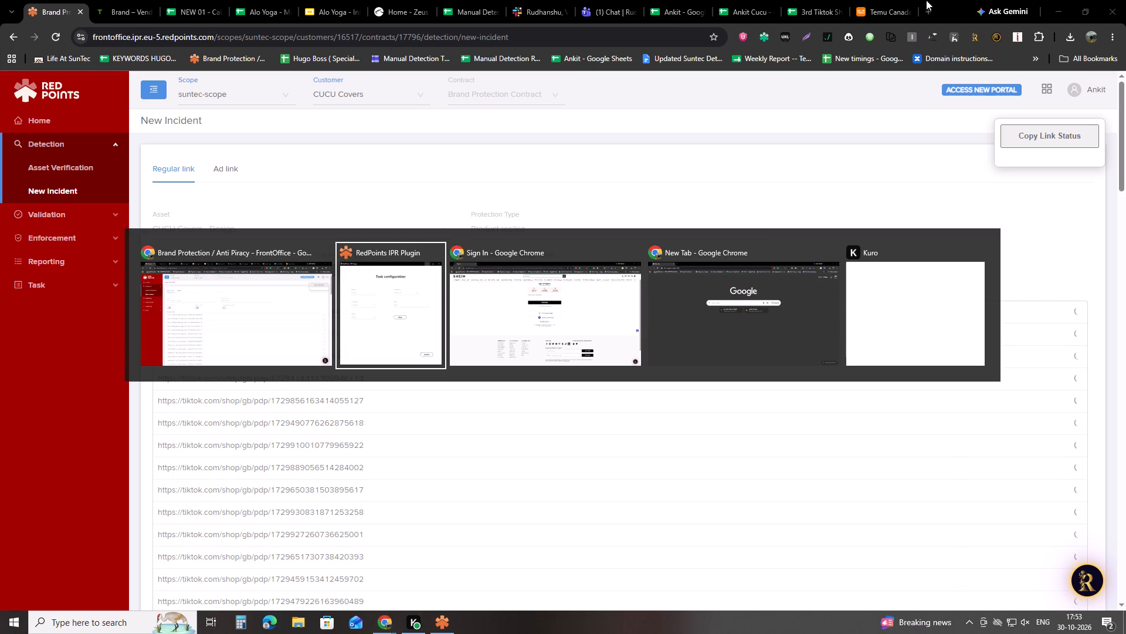